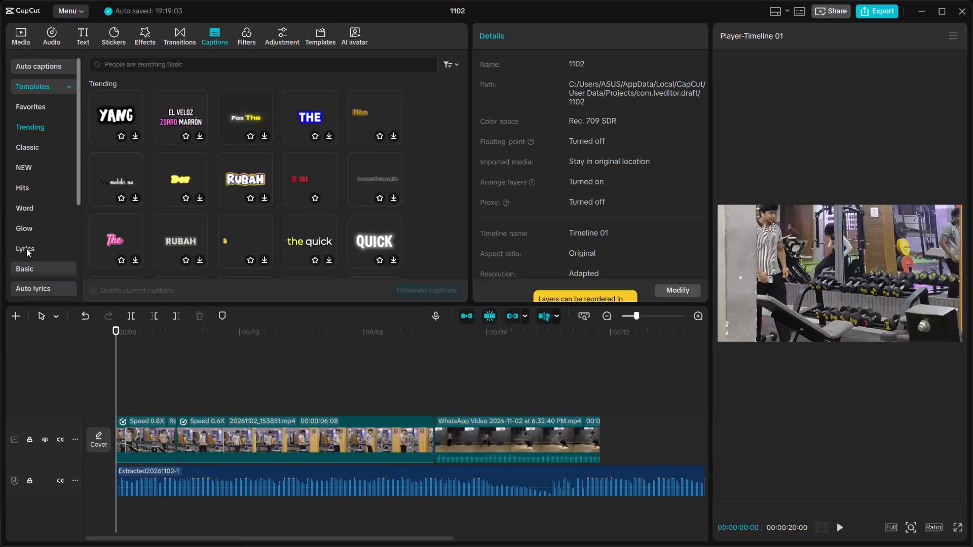
Import the WhatsApp Video 2026-11-02 at 7.19.15 PM file from Downloads and add it at the start of the timeline.
click(14, 39)
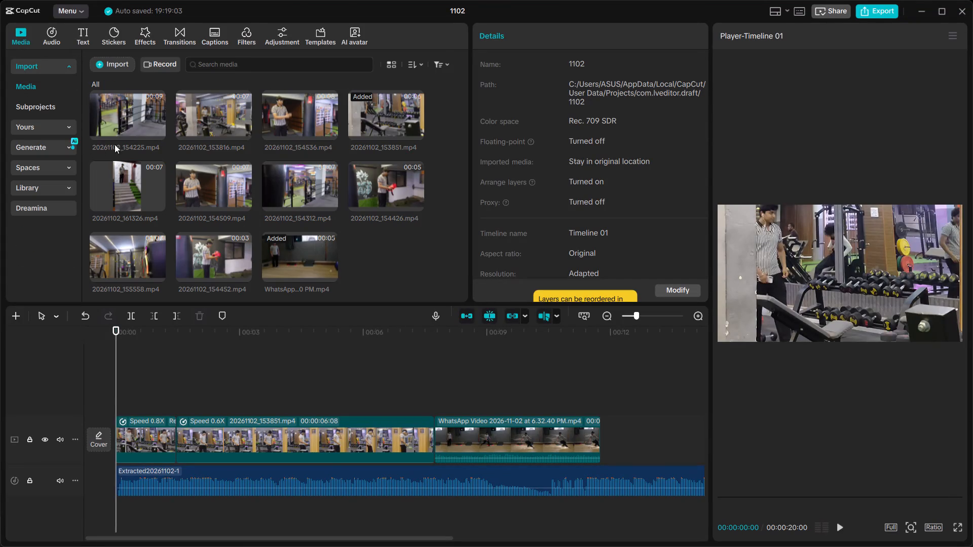
click(115, 61)
click(172, 90)
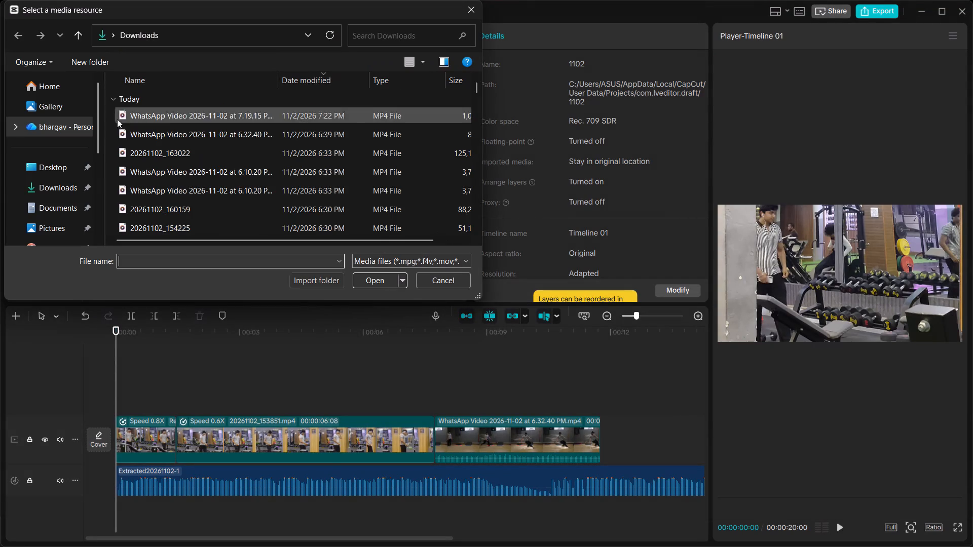
double_click(153, 107)
double_click(153, 114)
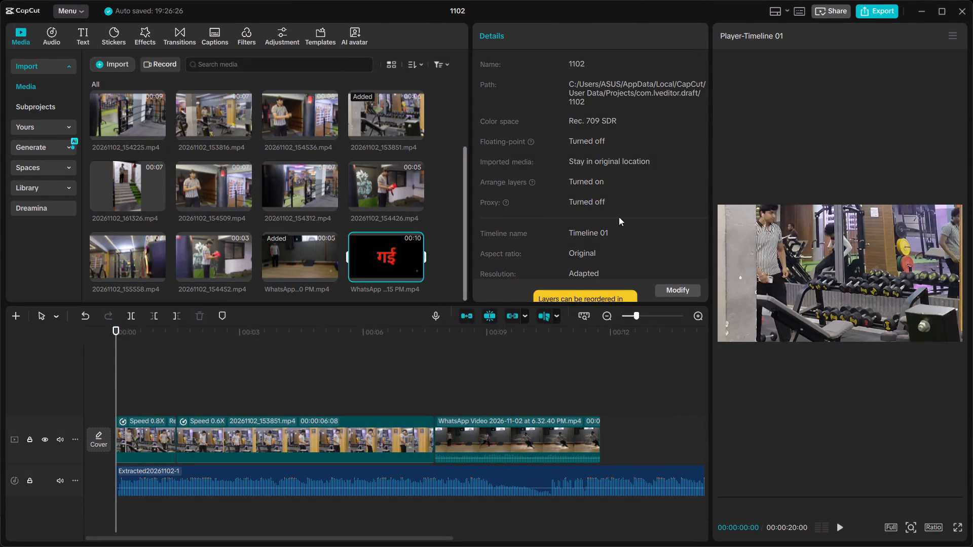
click(415, 271)
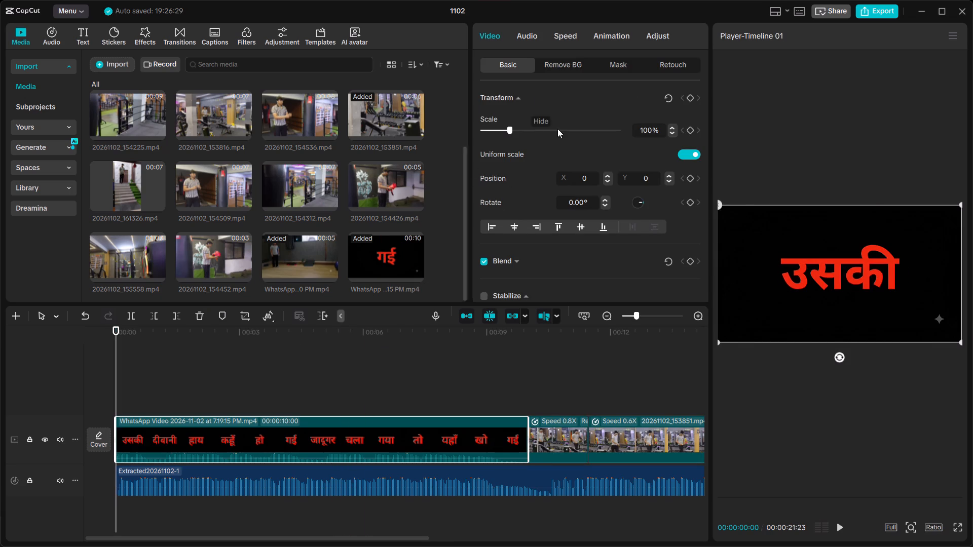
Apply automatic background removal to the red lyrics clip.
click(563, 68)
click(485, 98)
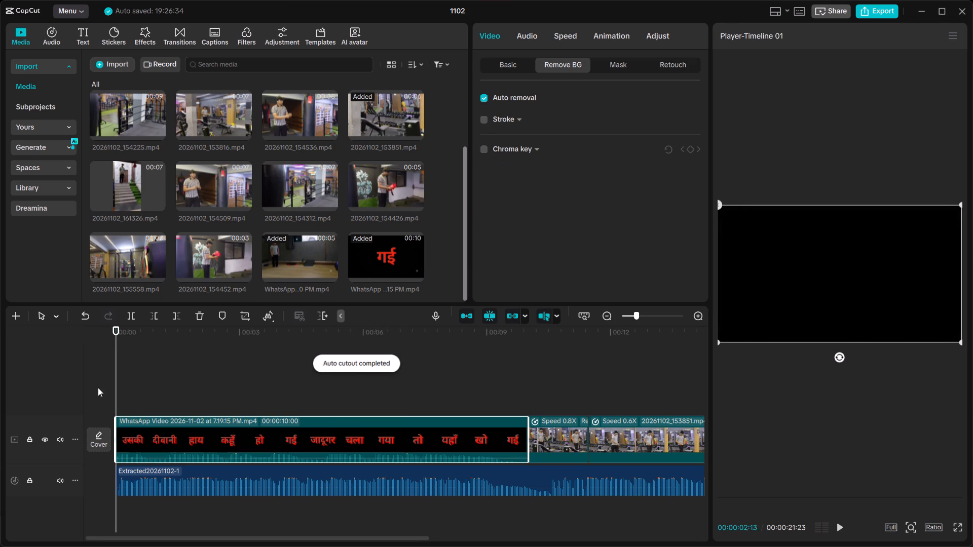
Scrub and play the first seconds of the timeline to examine the lyrics clip after background removal.
drag(115, 332, 132, 346)
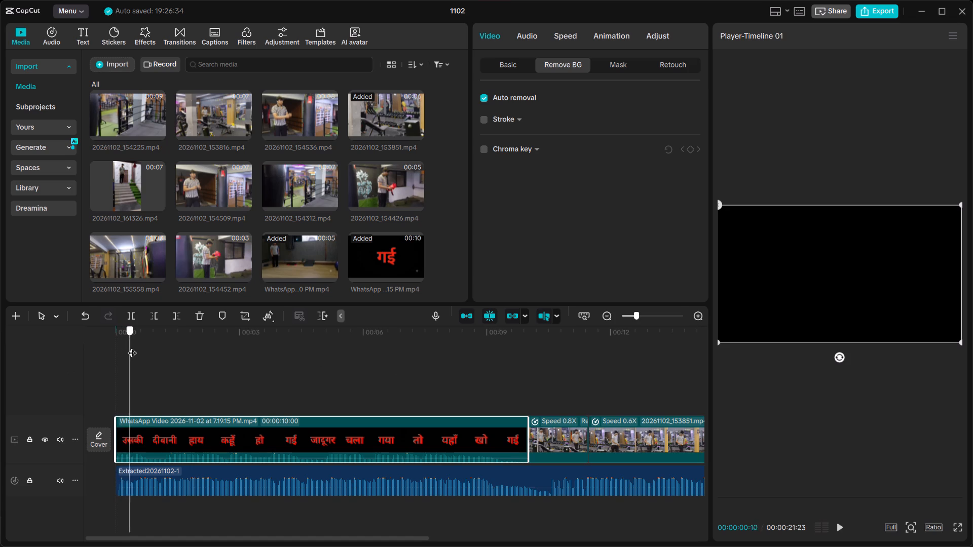
drag(132, 346, 145, 353)
drag(140, 351, 93, 352)
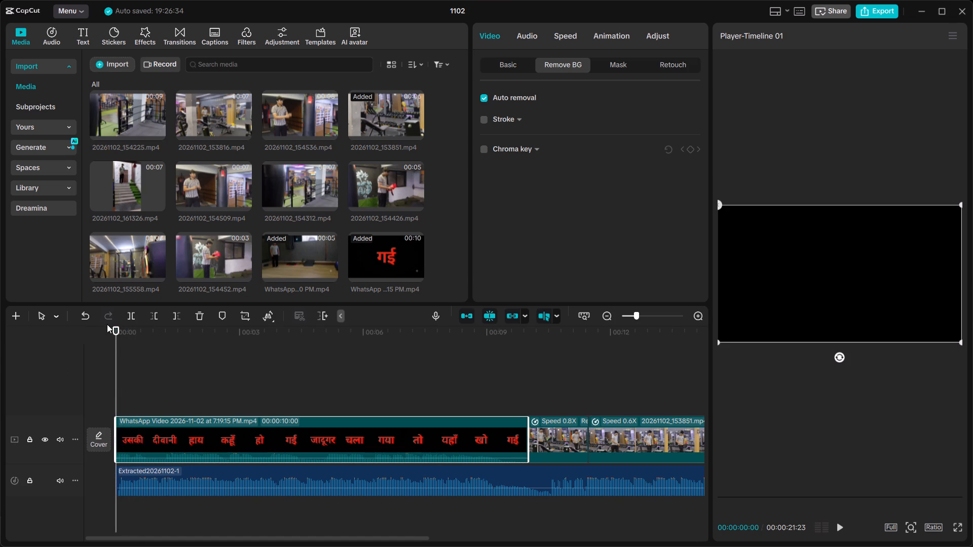
key(space)
key(space)
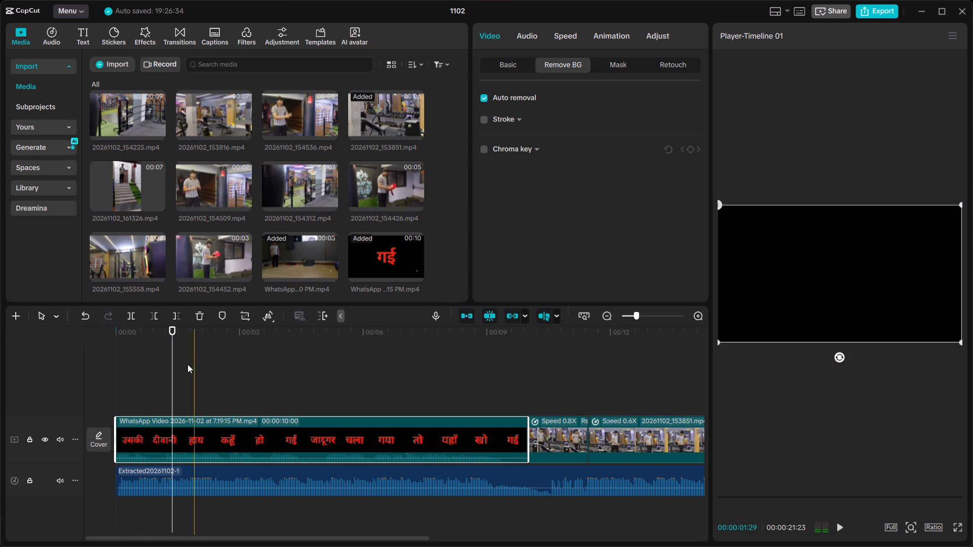
key(space)
key(space)
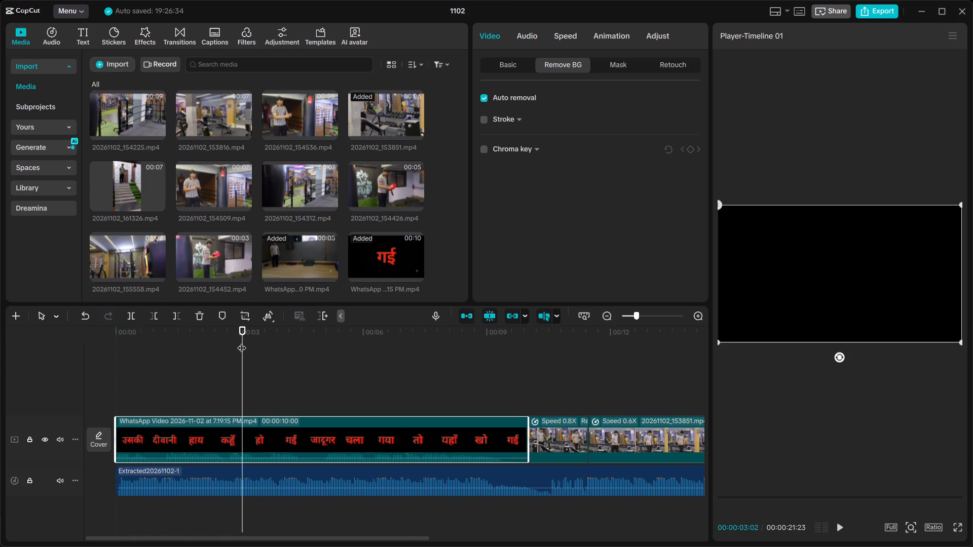
drag(242, 337, 82, 367)
Move the lyrics clip from the main track to a new track above the gym footage, starting at 00:00.
click(207, 435)
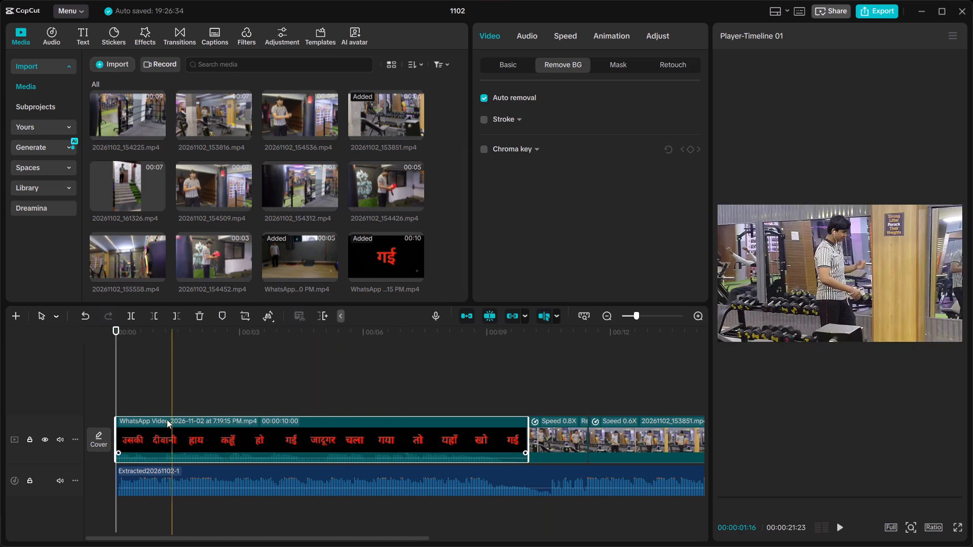
click(406, 438)
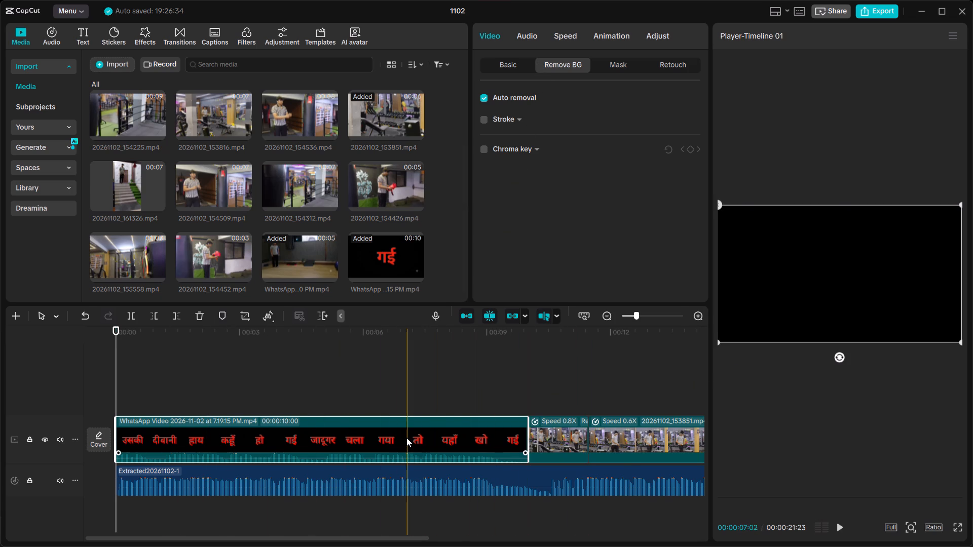
drag(400, 438, 390, 382)
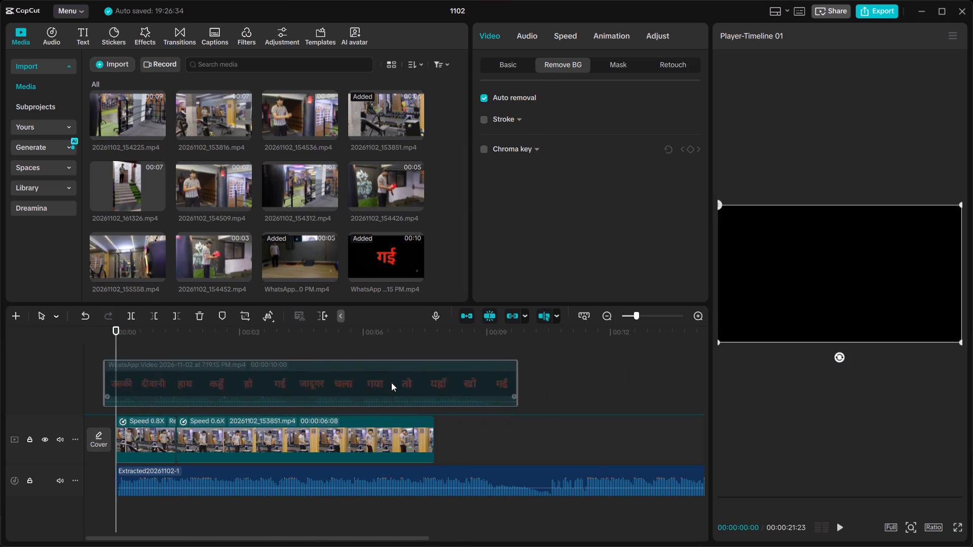
Scrub and play the timeline to check how the lyrics overlay shows over the gym footage.
drag(114, 331, 114, 331)
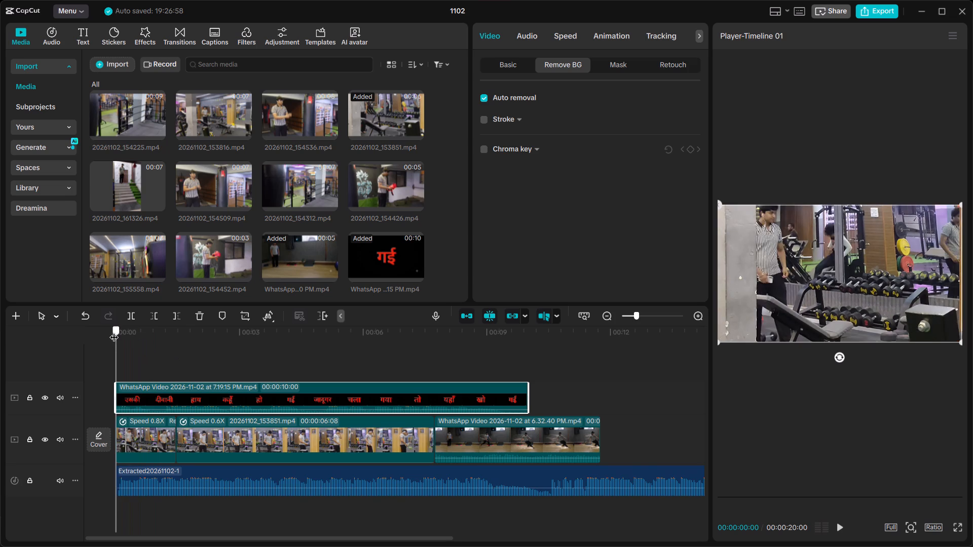
drag(114, 331, 291, 386)
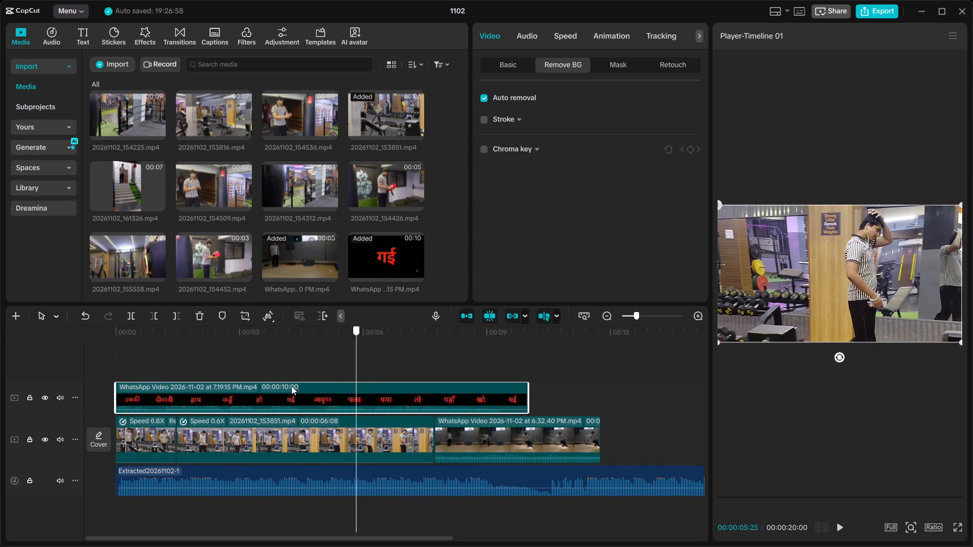
drag(291, 386, 208, 384)
double_click(279, 389)
click(284, 401)
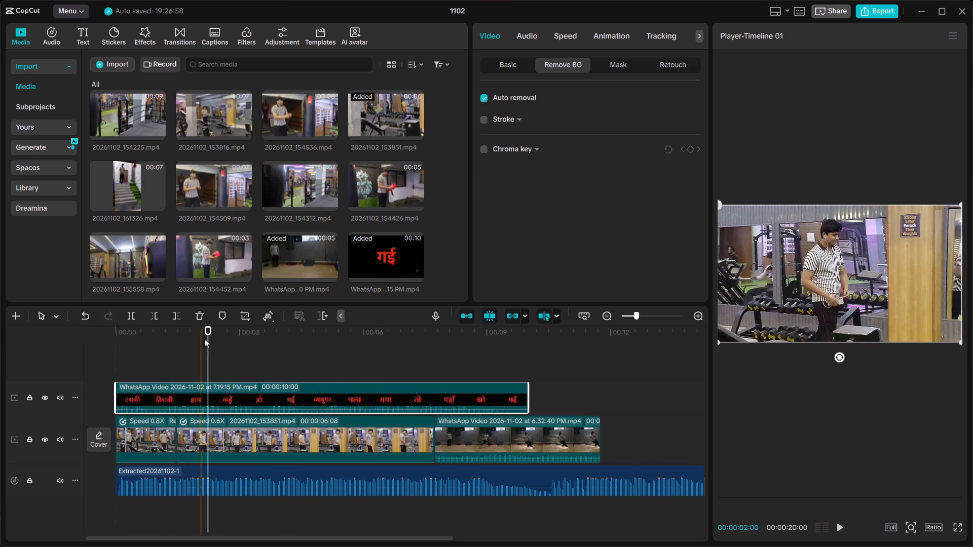
drag(208, 332, 126, 362)
key(space)
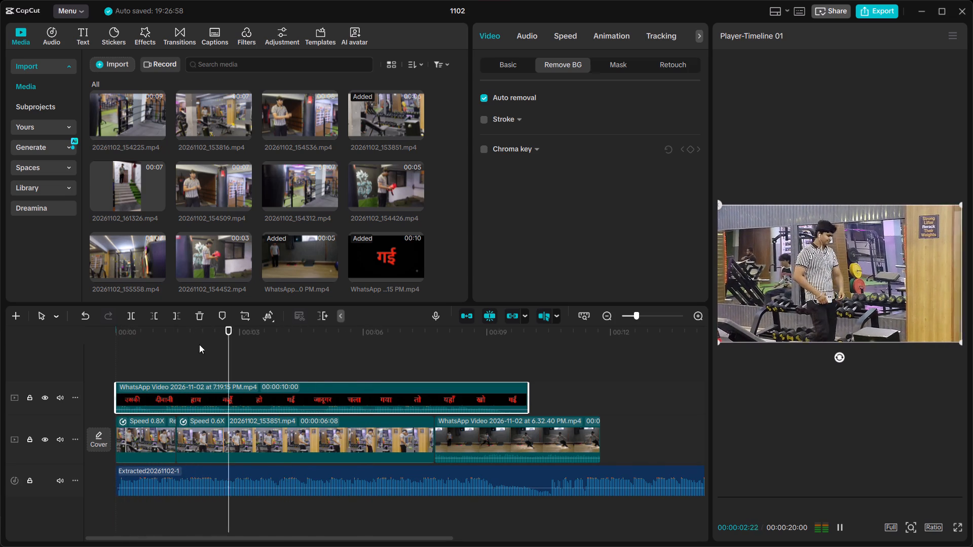
key(space)
Lower the lyrics overlay clip's audio volume to the minimum.
right_click(275, 393)
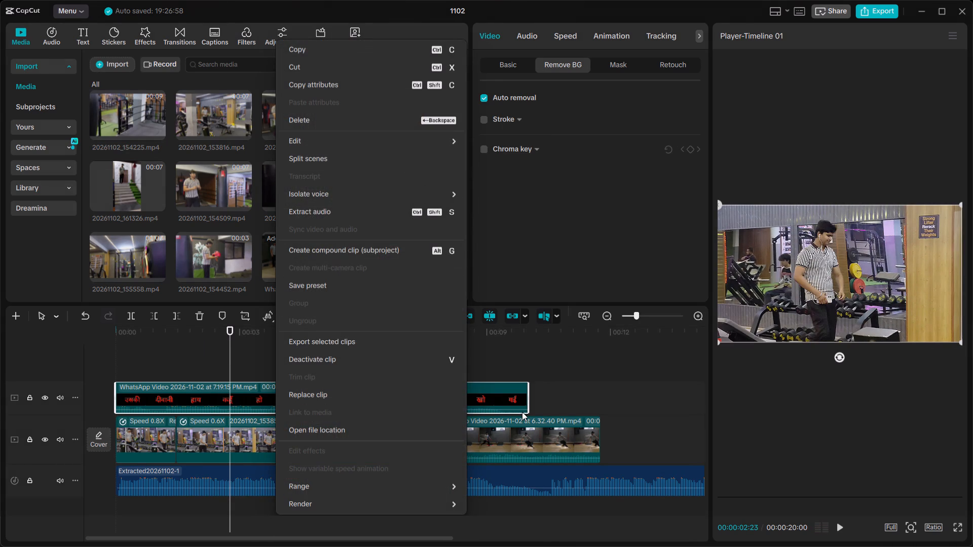
click(502, 408)
click(517, 35)
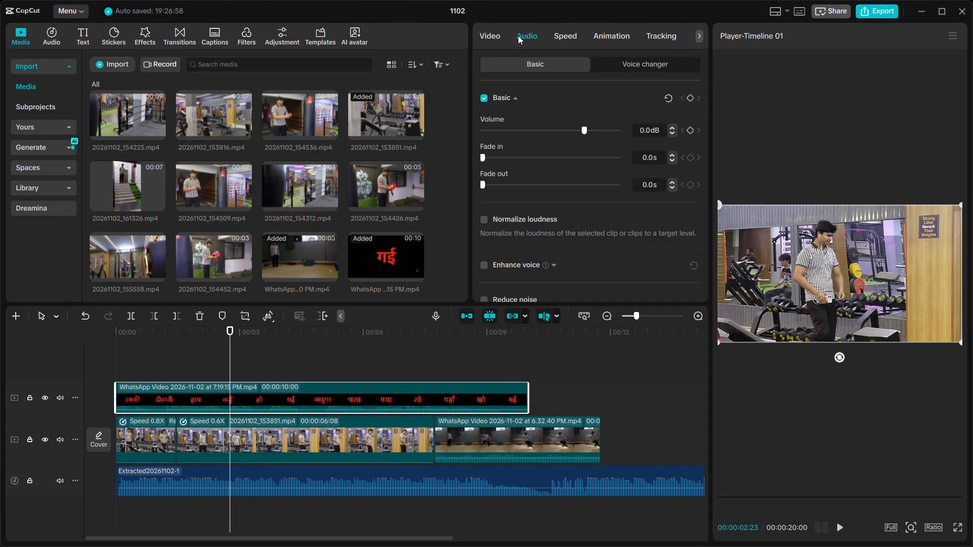
drag(578, 129, 433, 127)
click(364, 372)
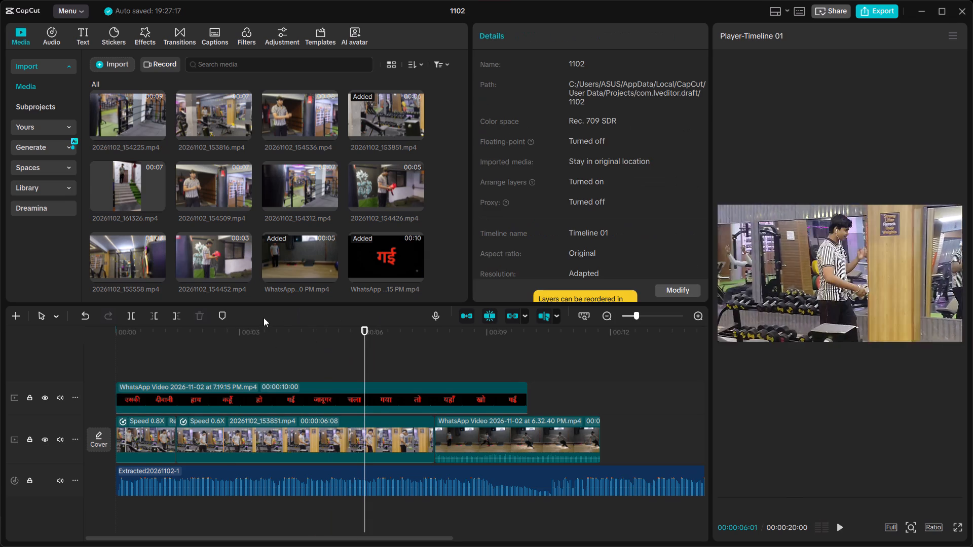
Enable Chroma key on the lyrics overlay clip and try to start its color picker.
drag(368, 331, 80, 340)
click(231, 394)
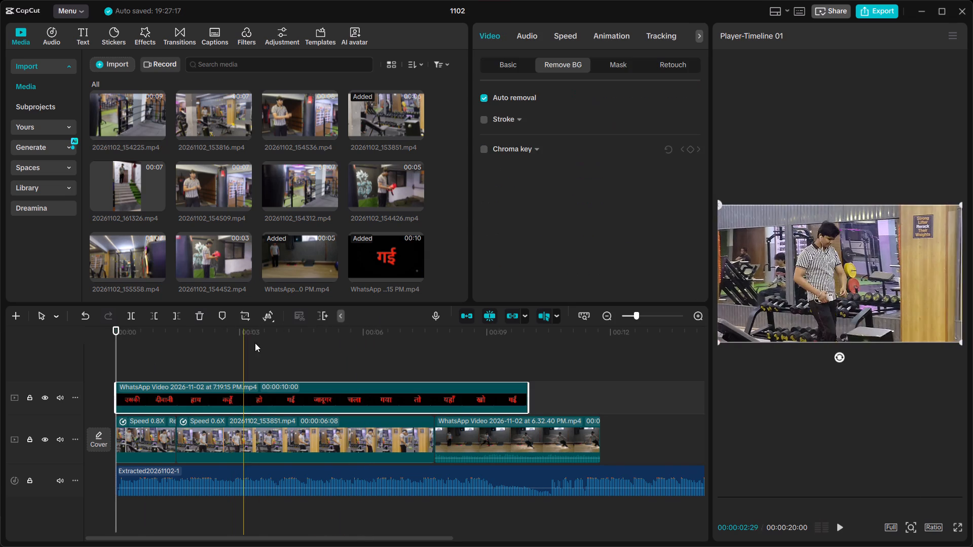
click(491, 151)
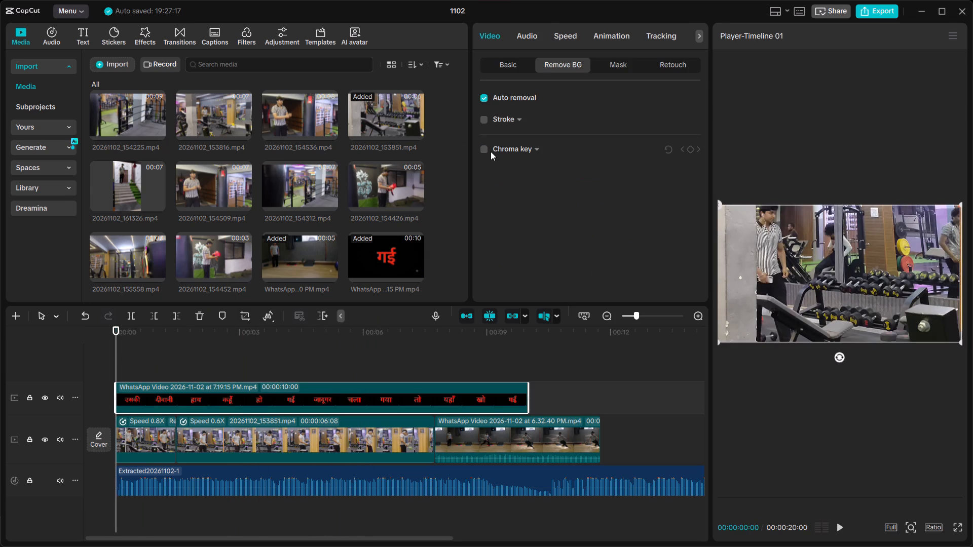
click(482, 152)
click(526, 171)
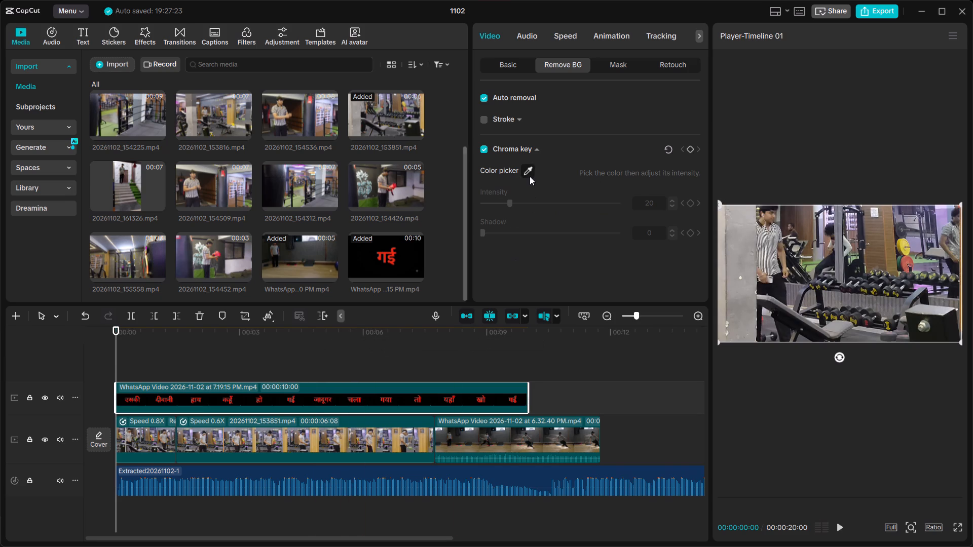
click(531, 172)
double_click(517, 171)
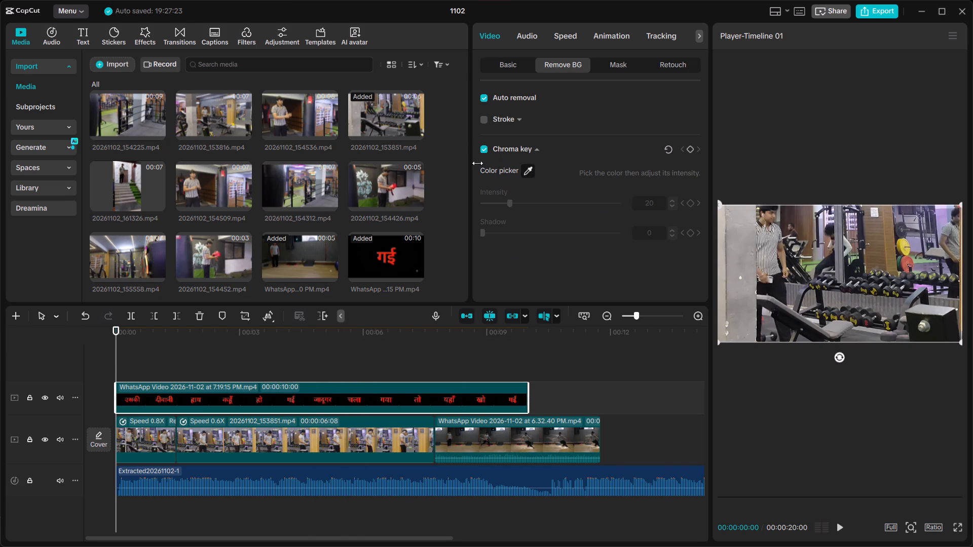
Turn off Auto removal on the lyrics overlay clip, try the Chroma key color picker and scrub through the words.
click(485, 96)
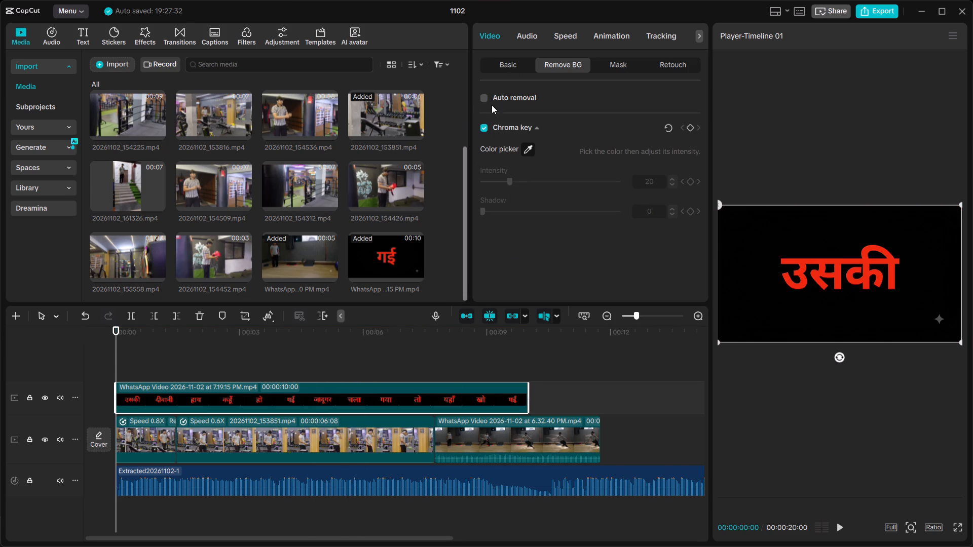
click(525, 151)
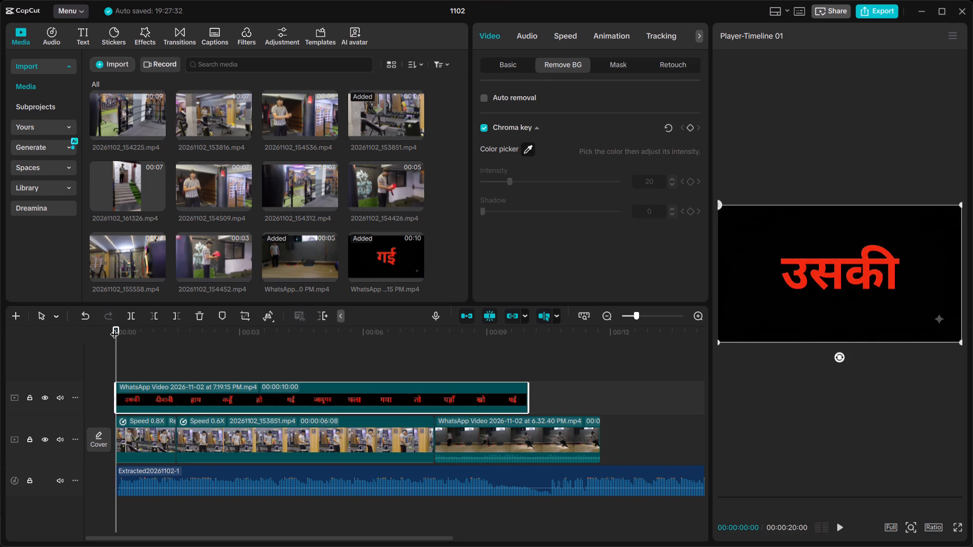
drag(116, 327, 400, 407)
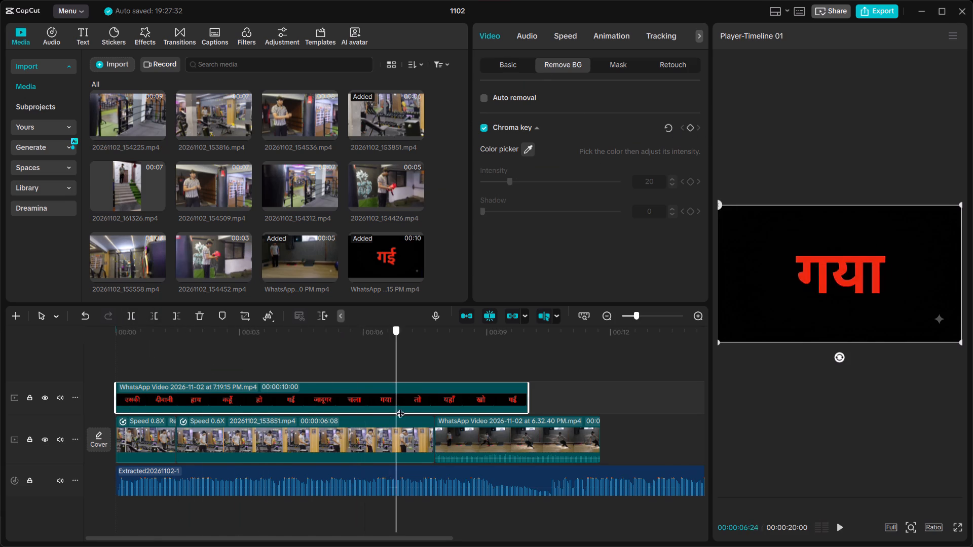
drag(400, 407, 147, 404)
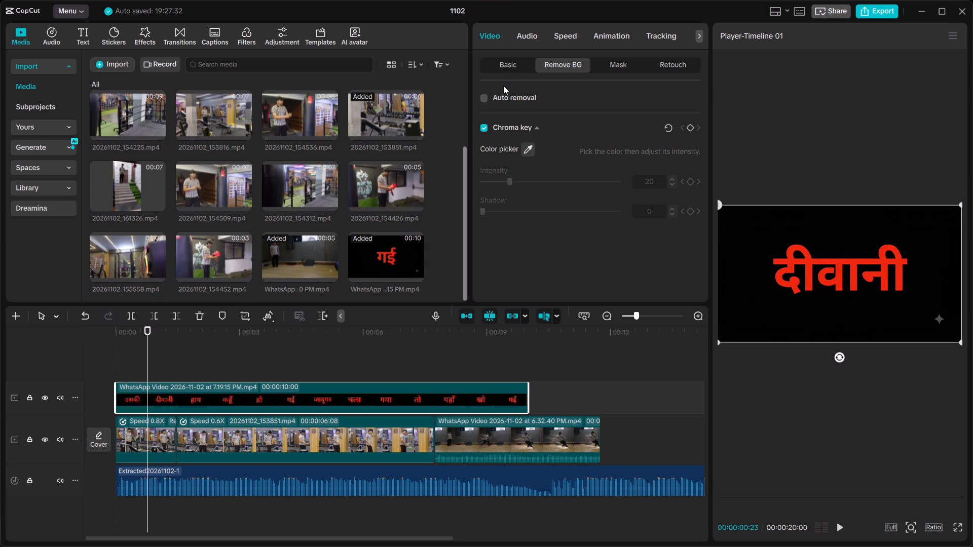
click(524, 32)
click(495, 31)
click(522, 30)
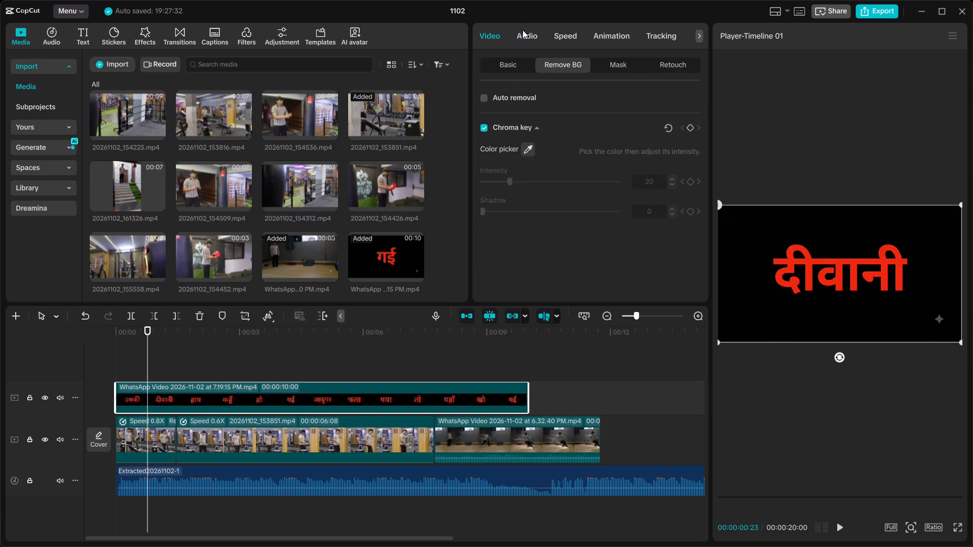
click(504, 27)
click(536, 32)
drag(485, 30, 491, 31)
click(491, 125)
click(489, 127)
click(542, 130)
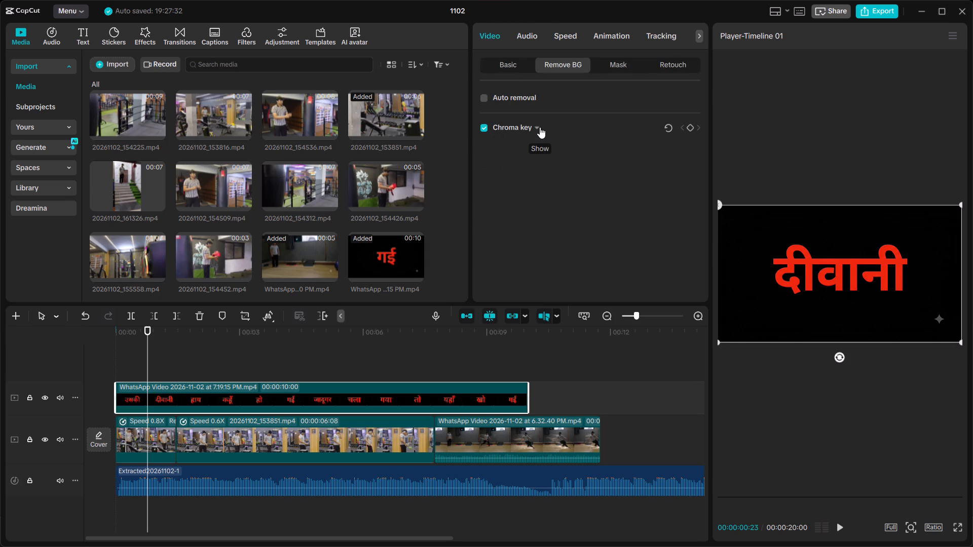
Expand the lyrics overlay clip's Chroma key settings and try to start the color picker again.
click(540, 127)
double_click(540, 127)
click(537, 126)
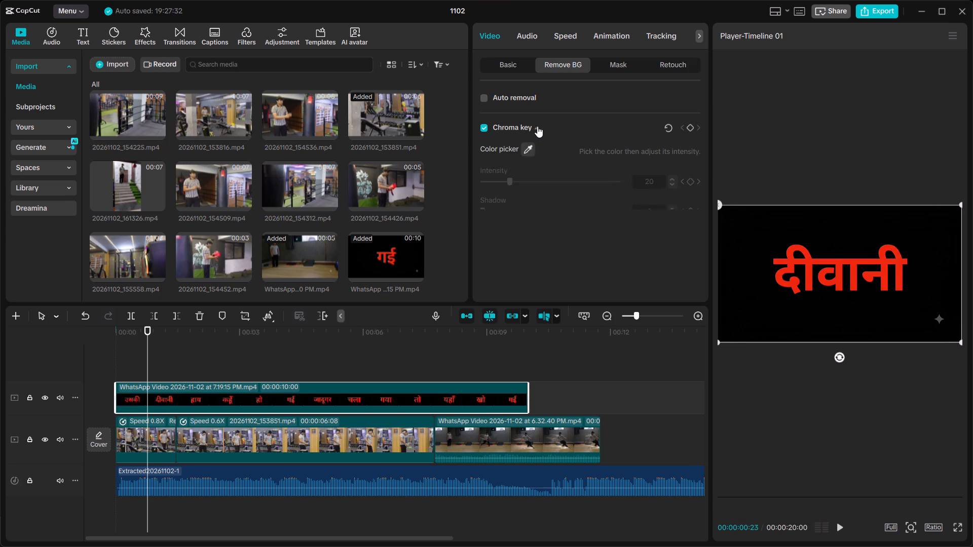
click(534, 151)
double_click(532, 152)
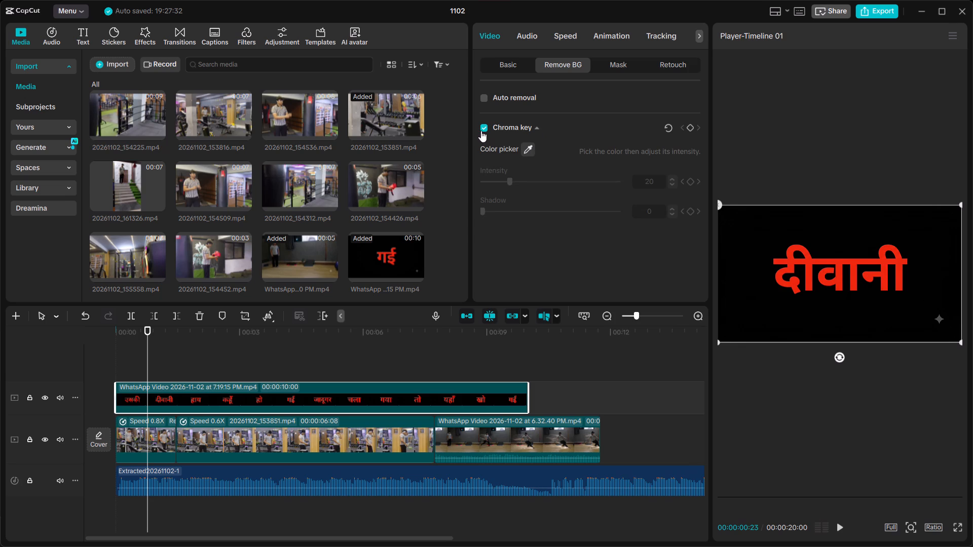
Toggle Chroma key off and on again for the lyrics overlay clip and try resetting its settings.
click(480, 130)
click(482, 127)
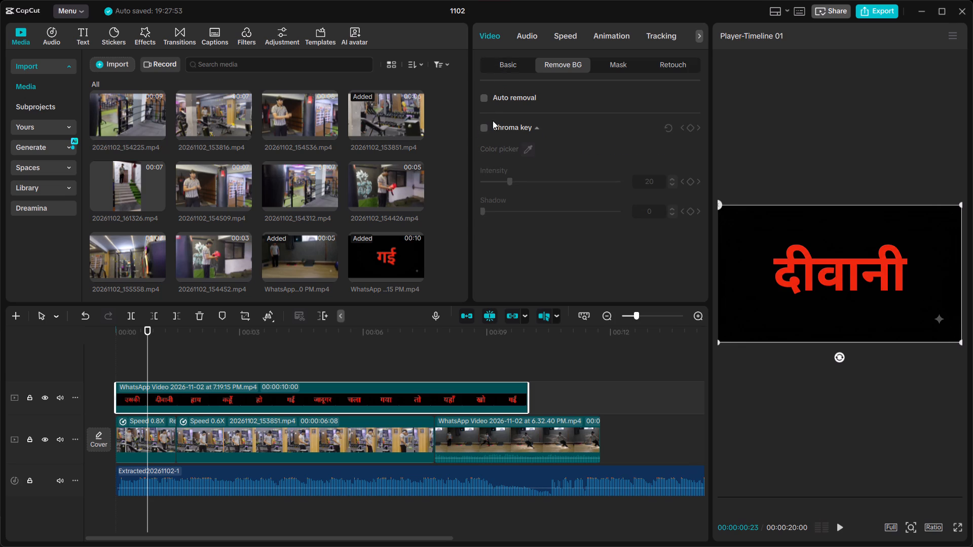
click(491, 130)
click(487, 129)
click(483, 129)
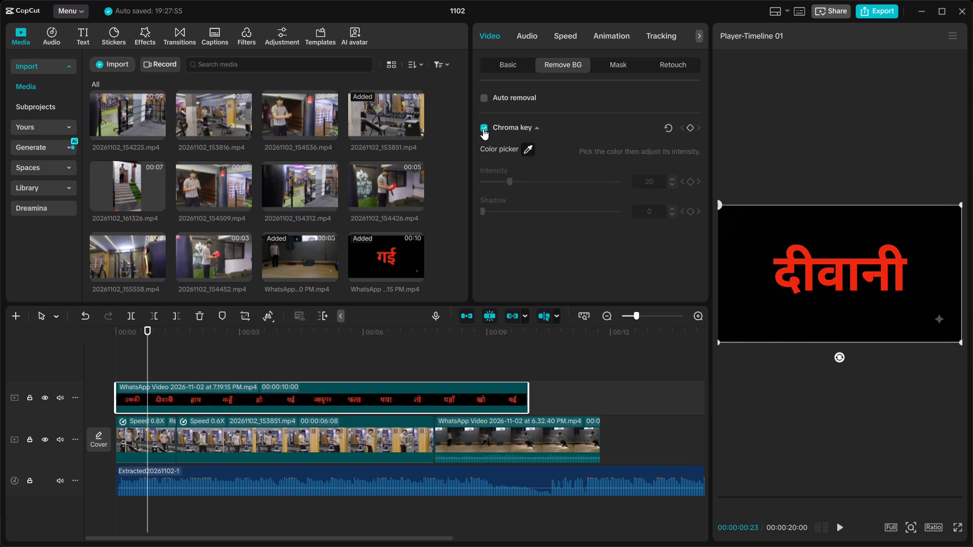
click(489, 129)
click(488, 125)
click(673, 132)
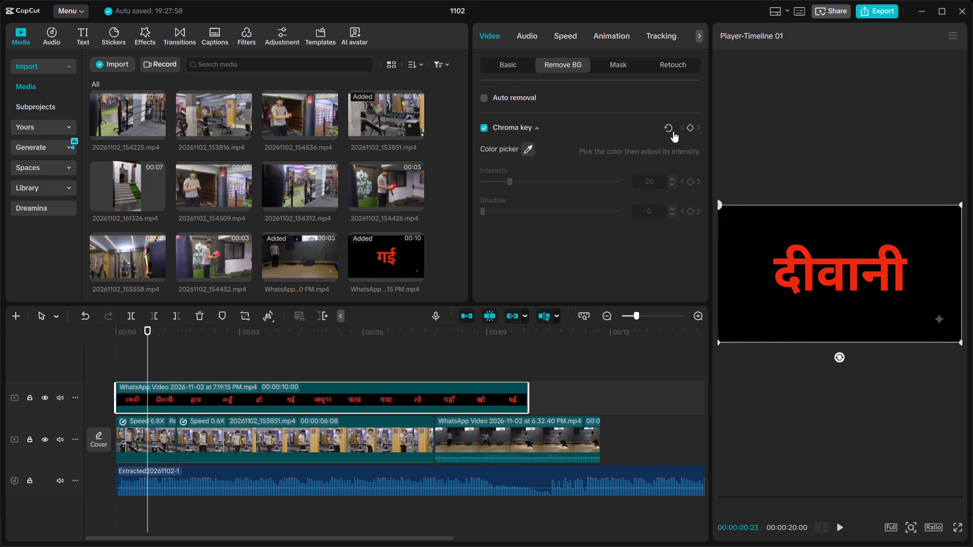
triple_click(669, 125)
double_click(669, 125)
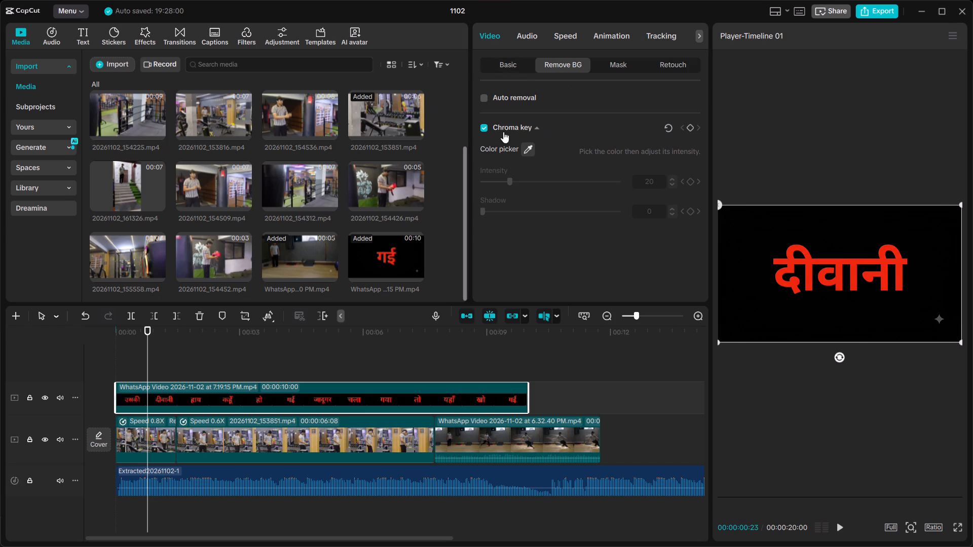
Close the 1102 project's editor window.
double_click(972, 11)
click(957, 5)
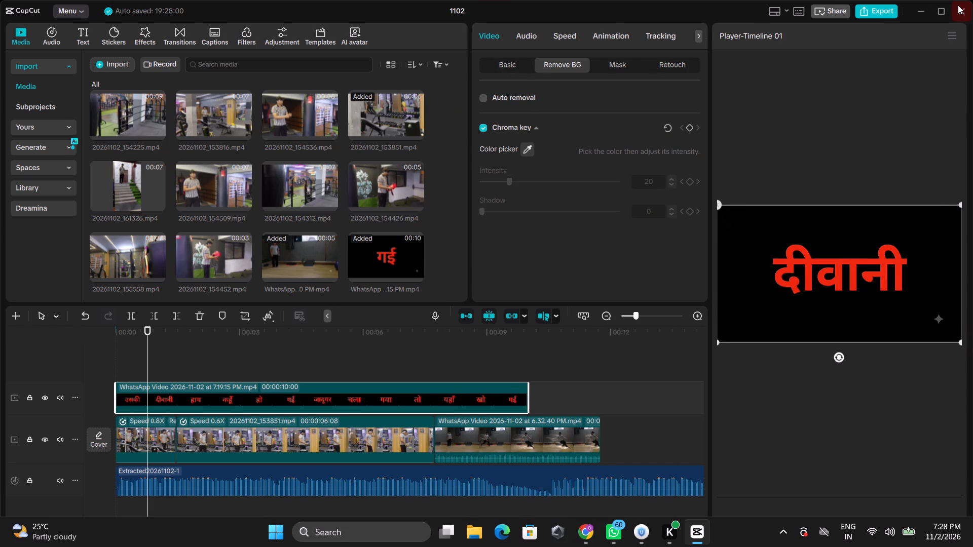
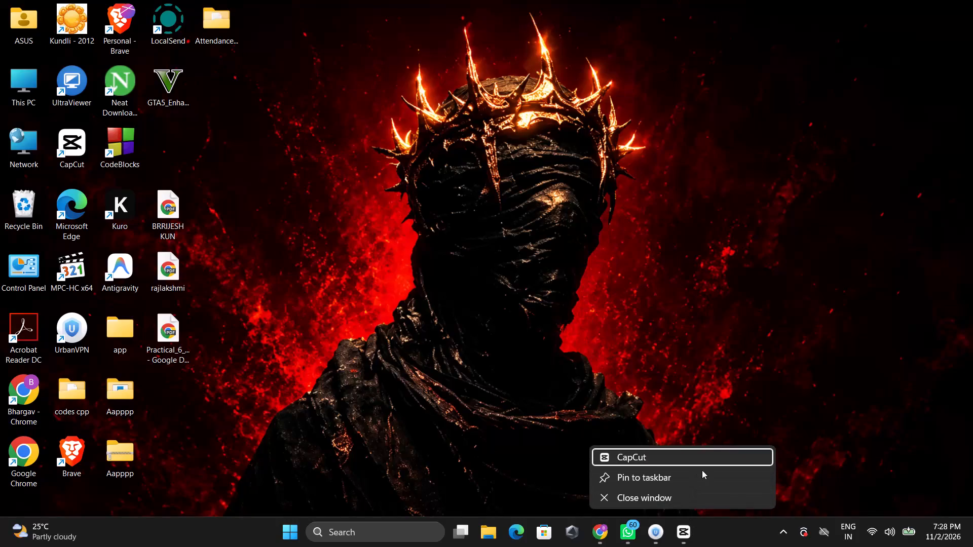
Close the CapCut window from the desktop.
click(677, 492)
Switch to the UrbanVPN window to check the VPN connection.
click(332, 533)
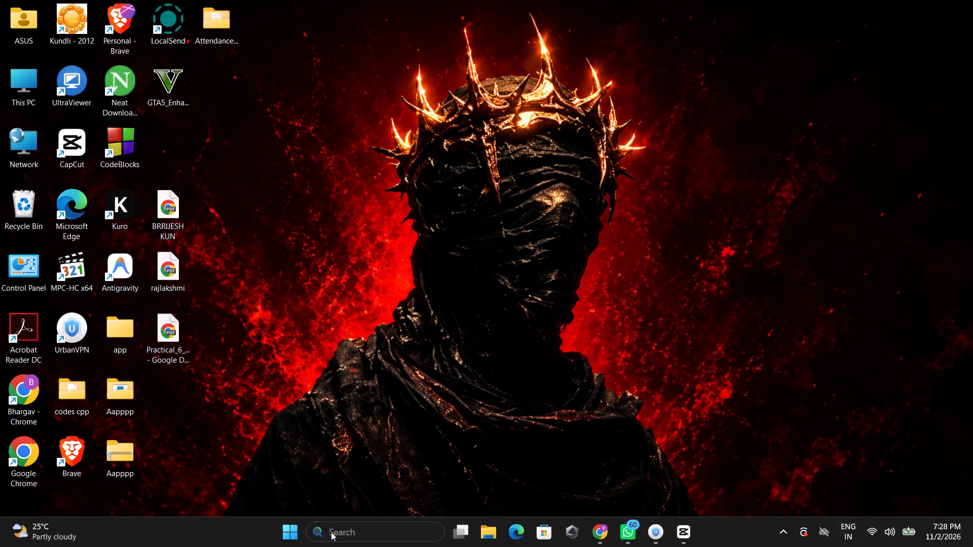
click(650, 539)
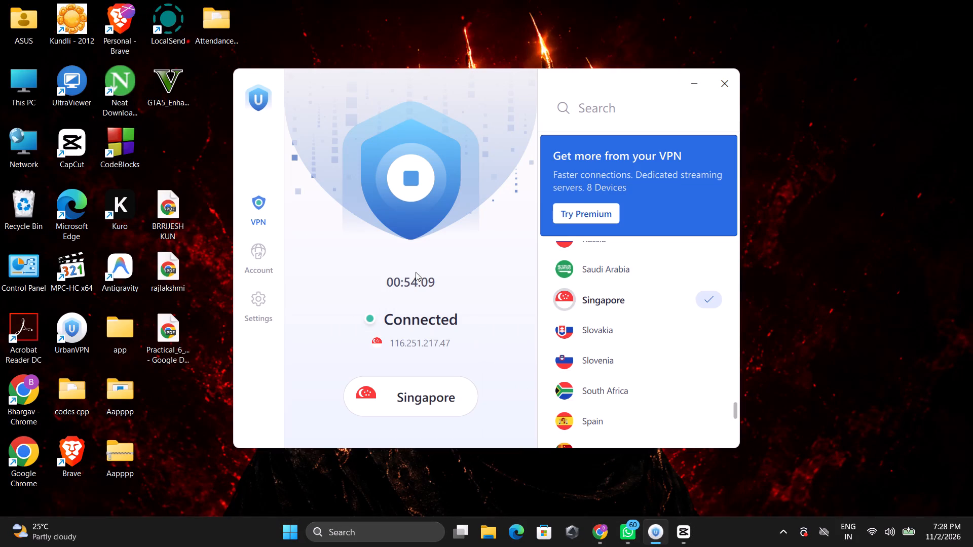
click(836, 194)
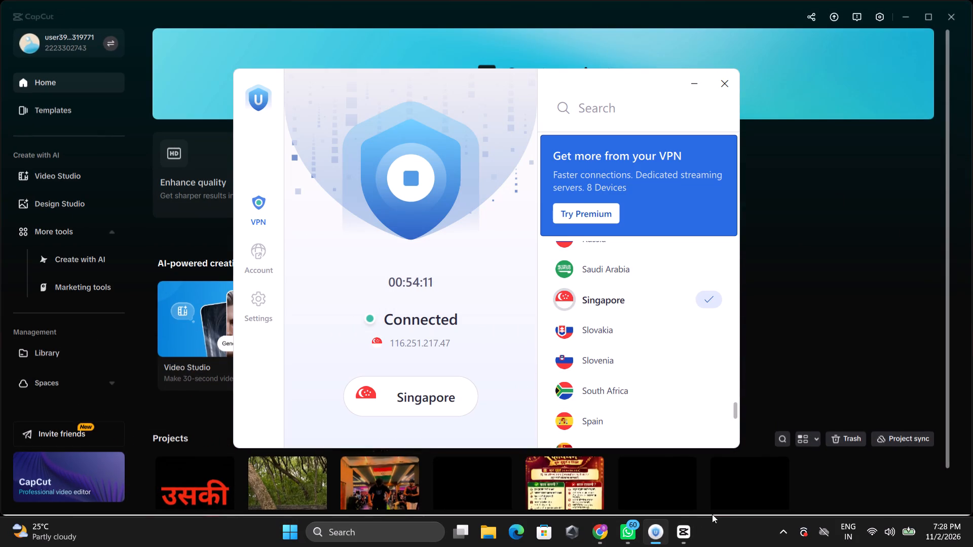
Open Windows search and try to launch Kuro from the recent searches.
click(427, 526)
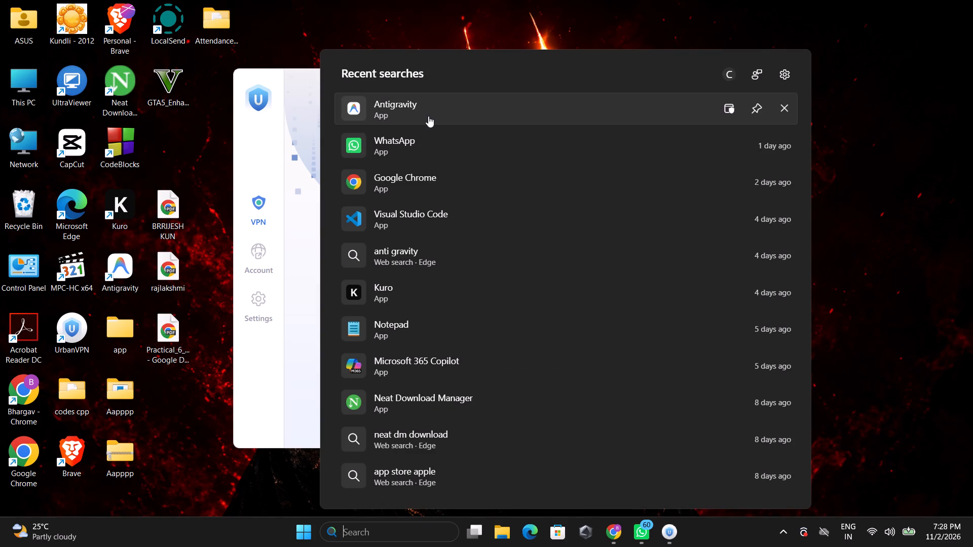
double_click(416, 280)
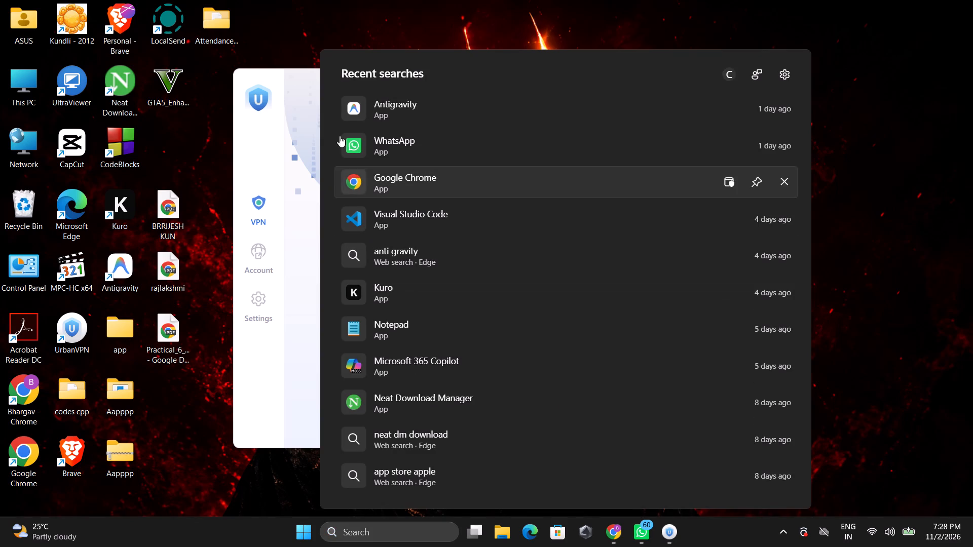
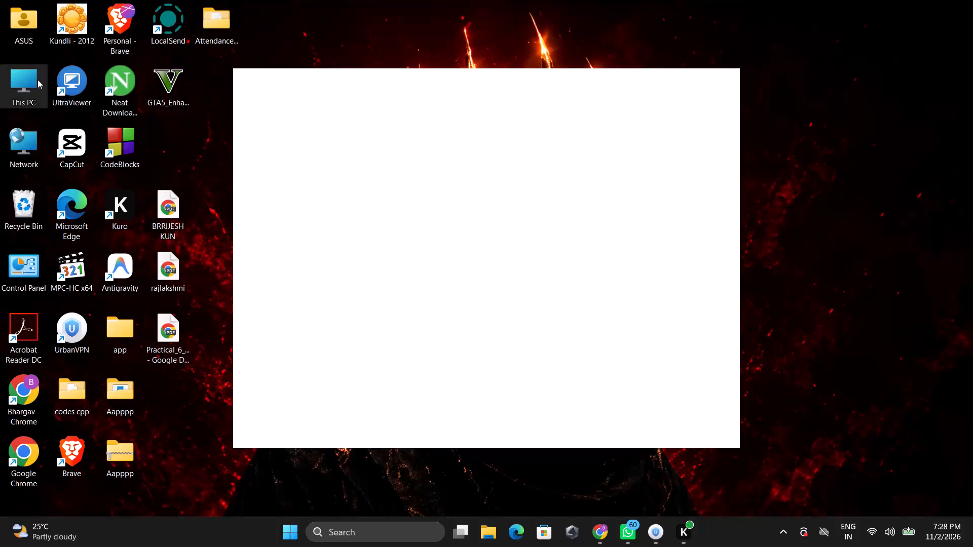
Relaunch CapCut from the desktop and locate project 1102 among the saved projects.
click(95, 153)
double_click(83, 144)
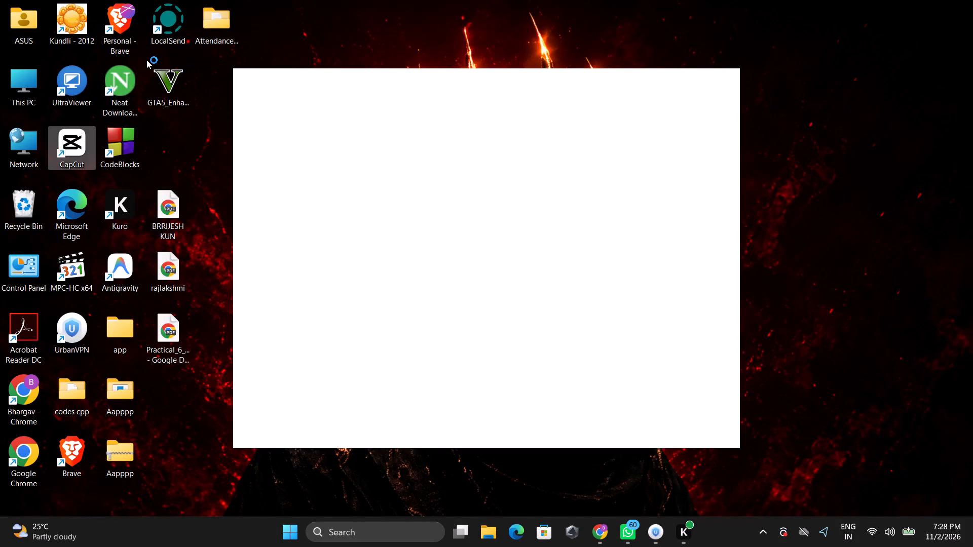
click(515, 0)
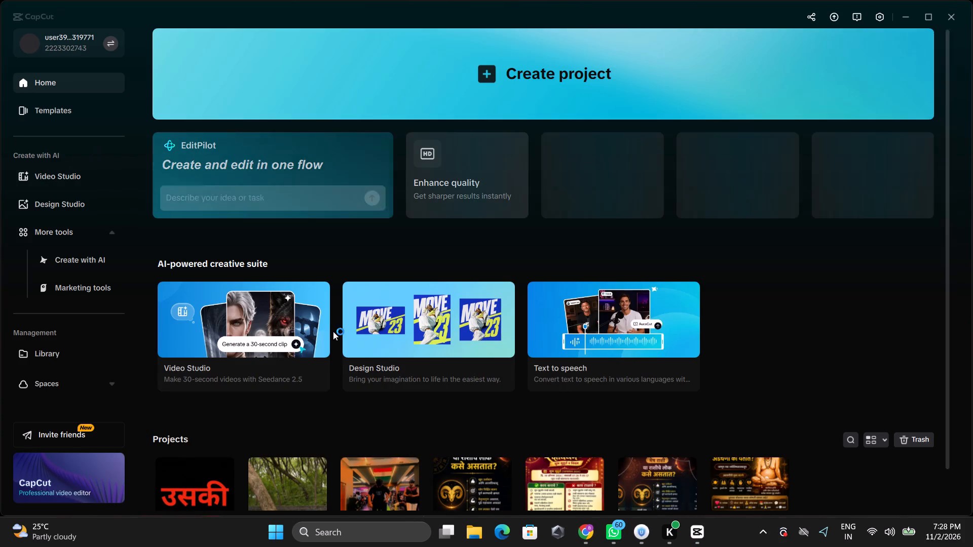
scroll(219, 311, down, 3)
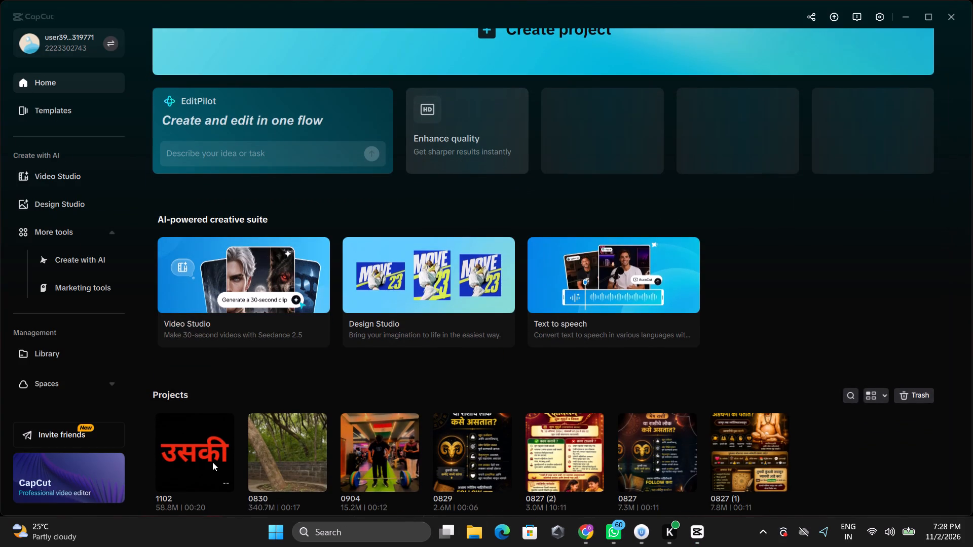
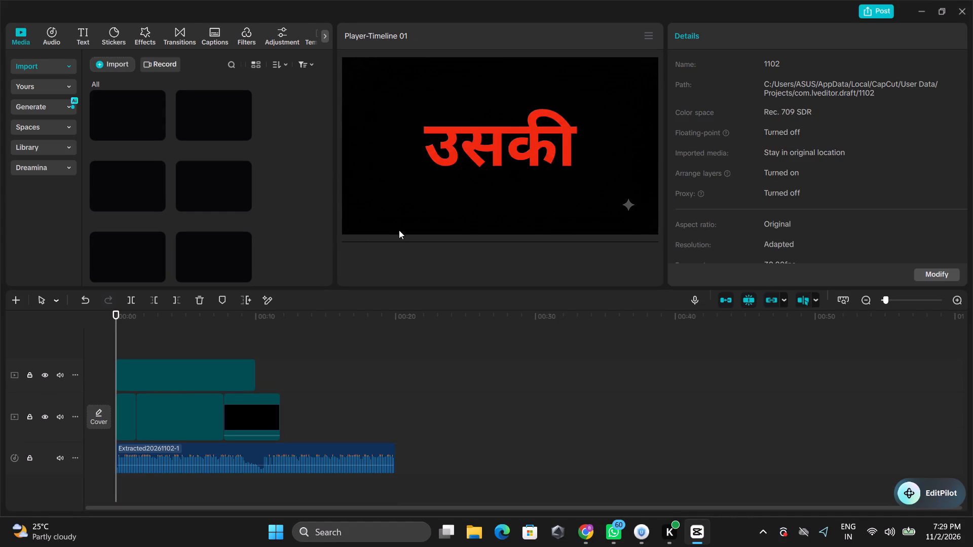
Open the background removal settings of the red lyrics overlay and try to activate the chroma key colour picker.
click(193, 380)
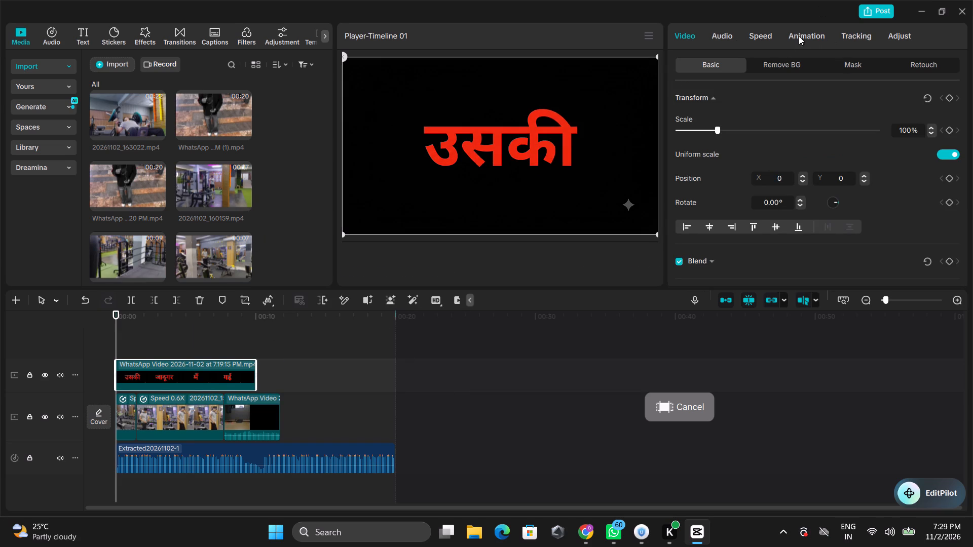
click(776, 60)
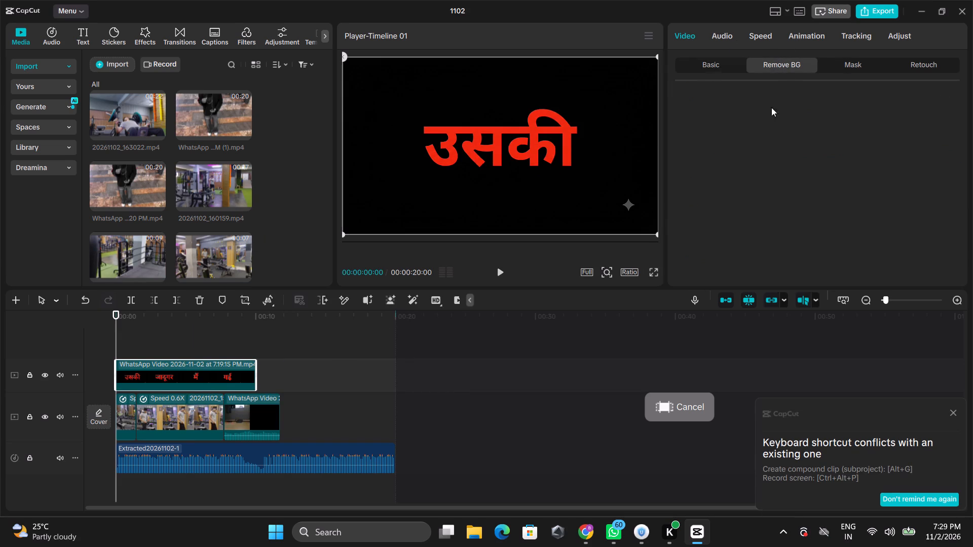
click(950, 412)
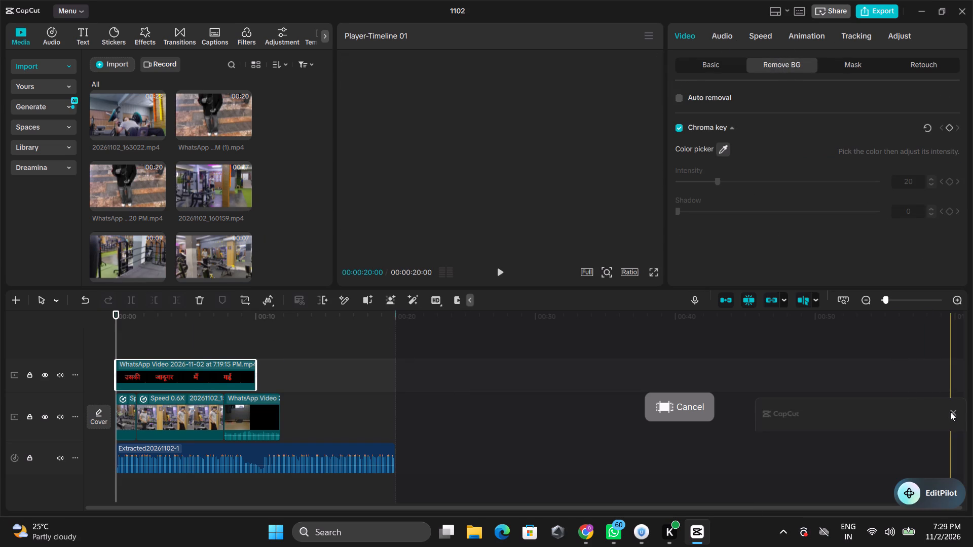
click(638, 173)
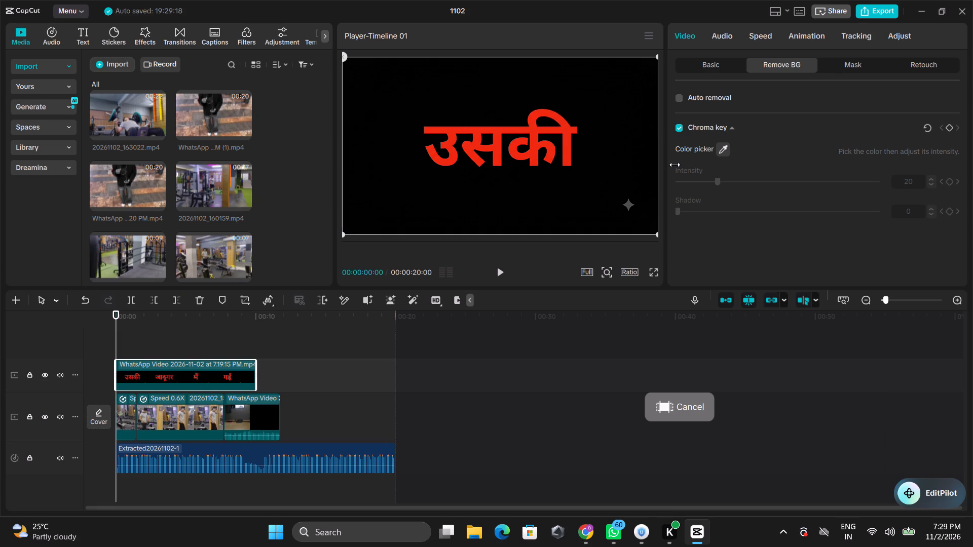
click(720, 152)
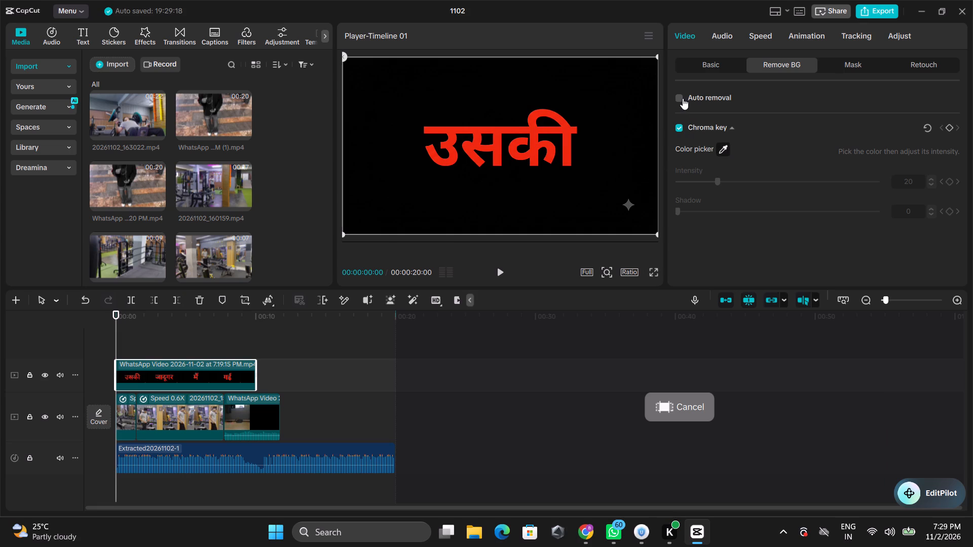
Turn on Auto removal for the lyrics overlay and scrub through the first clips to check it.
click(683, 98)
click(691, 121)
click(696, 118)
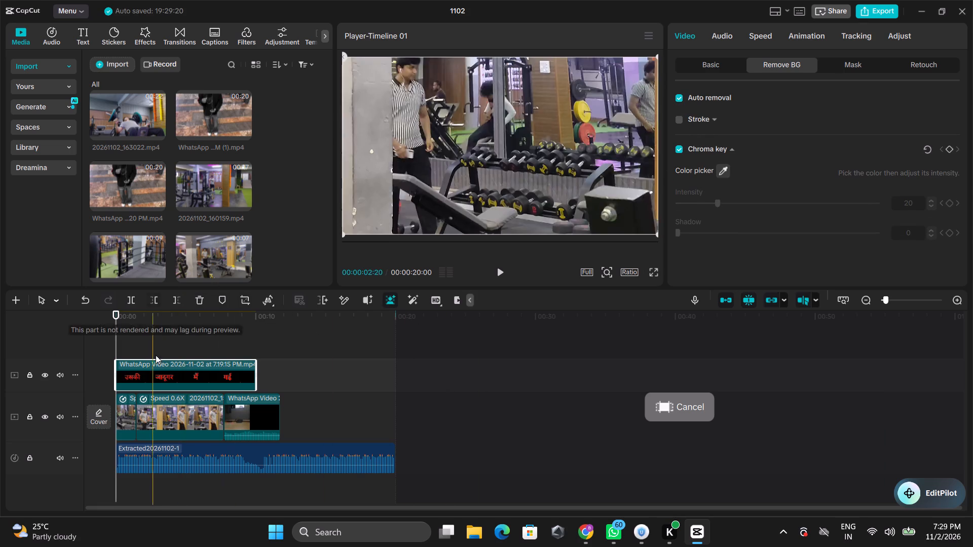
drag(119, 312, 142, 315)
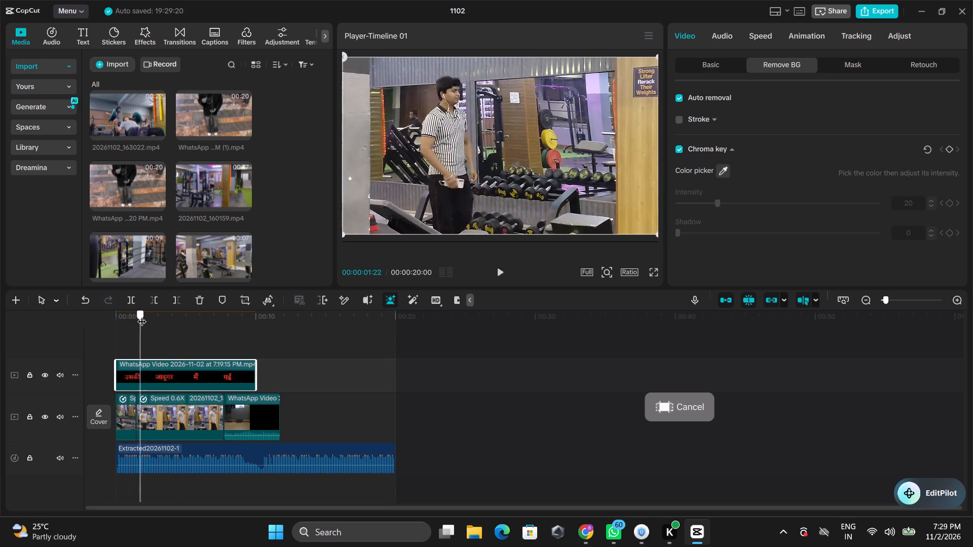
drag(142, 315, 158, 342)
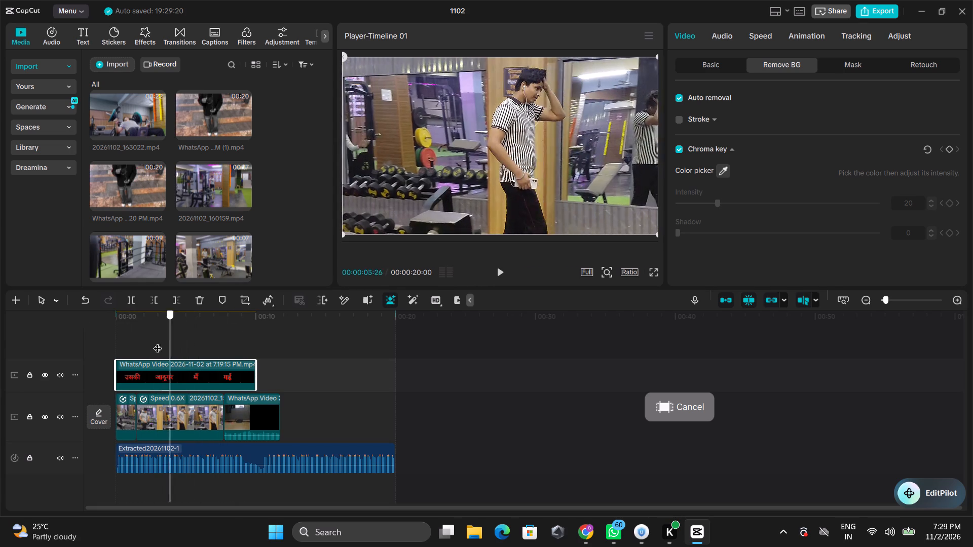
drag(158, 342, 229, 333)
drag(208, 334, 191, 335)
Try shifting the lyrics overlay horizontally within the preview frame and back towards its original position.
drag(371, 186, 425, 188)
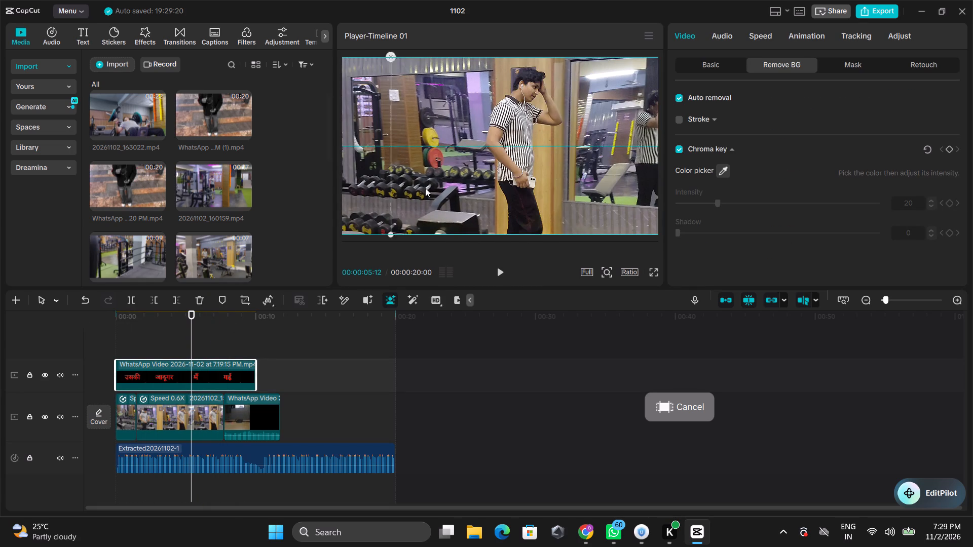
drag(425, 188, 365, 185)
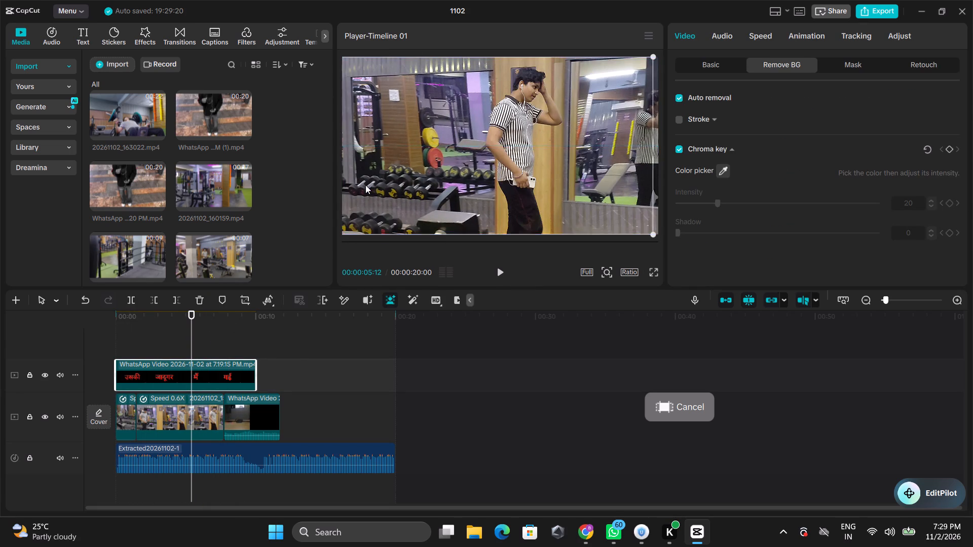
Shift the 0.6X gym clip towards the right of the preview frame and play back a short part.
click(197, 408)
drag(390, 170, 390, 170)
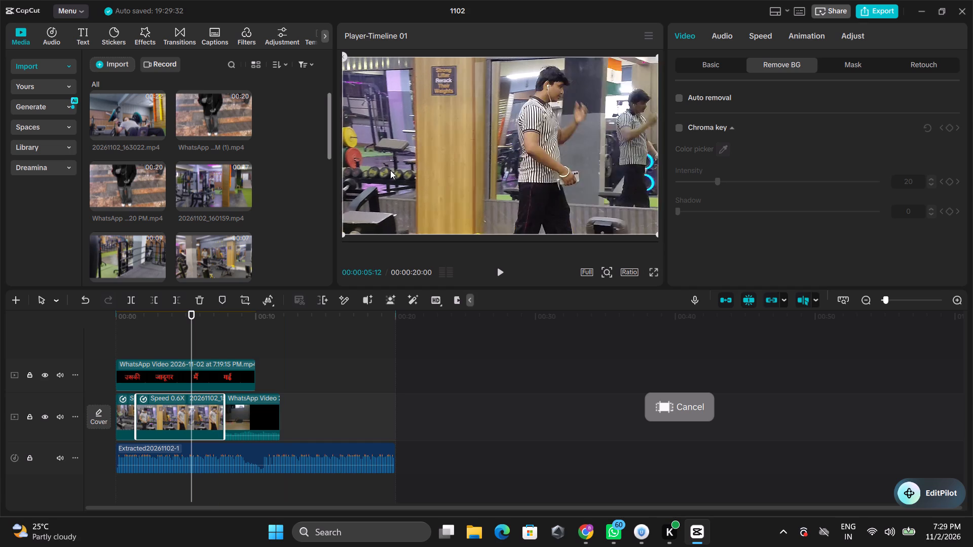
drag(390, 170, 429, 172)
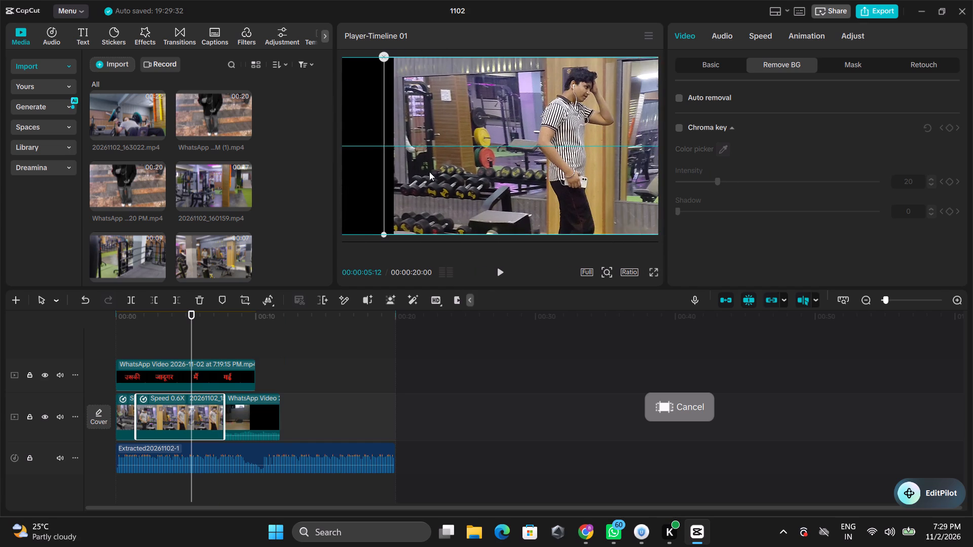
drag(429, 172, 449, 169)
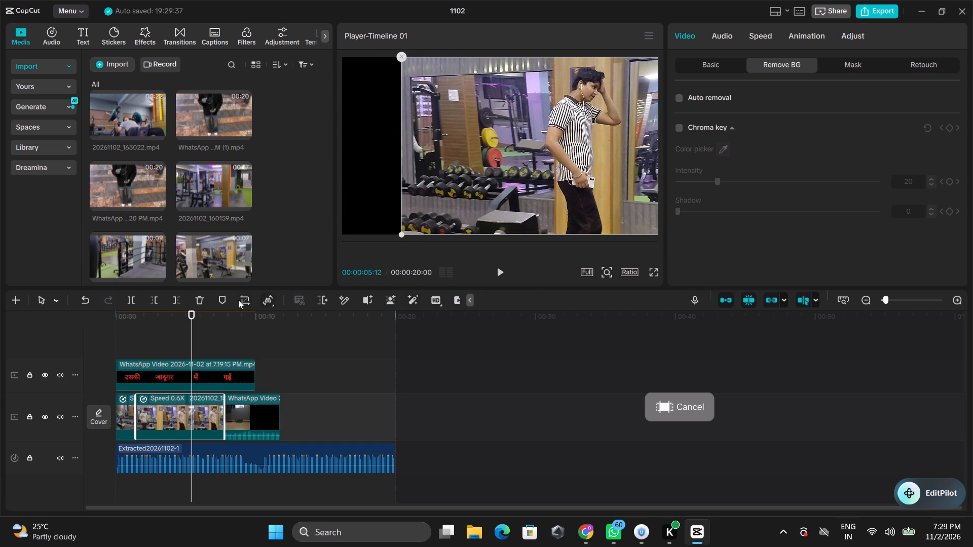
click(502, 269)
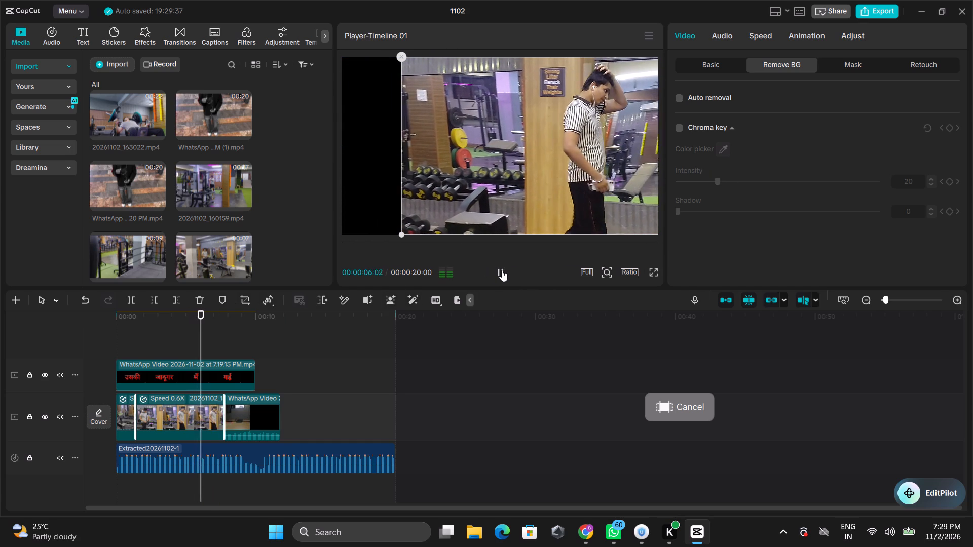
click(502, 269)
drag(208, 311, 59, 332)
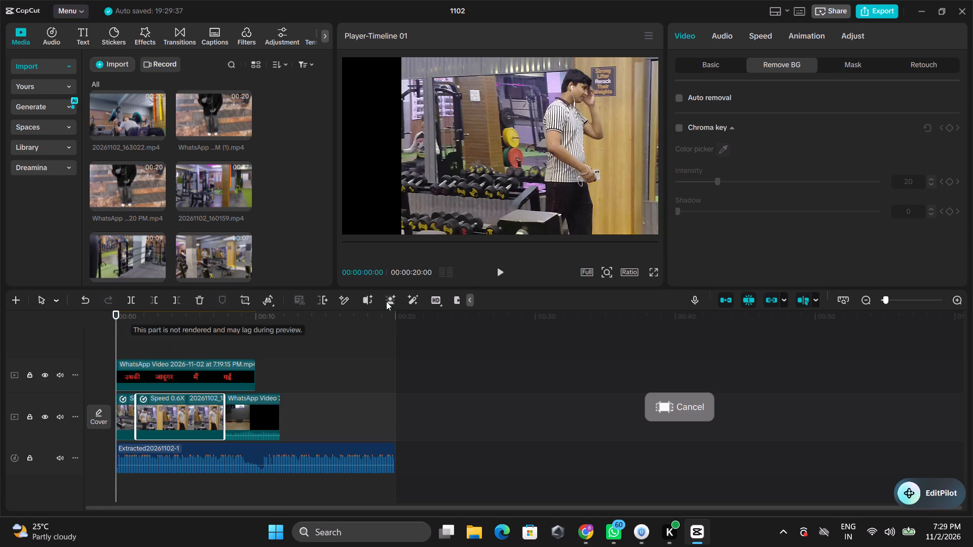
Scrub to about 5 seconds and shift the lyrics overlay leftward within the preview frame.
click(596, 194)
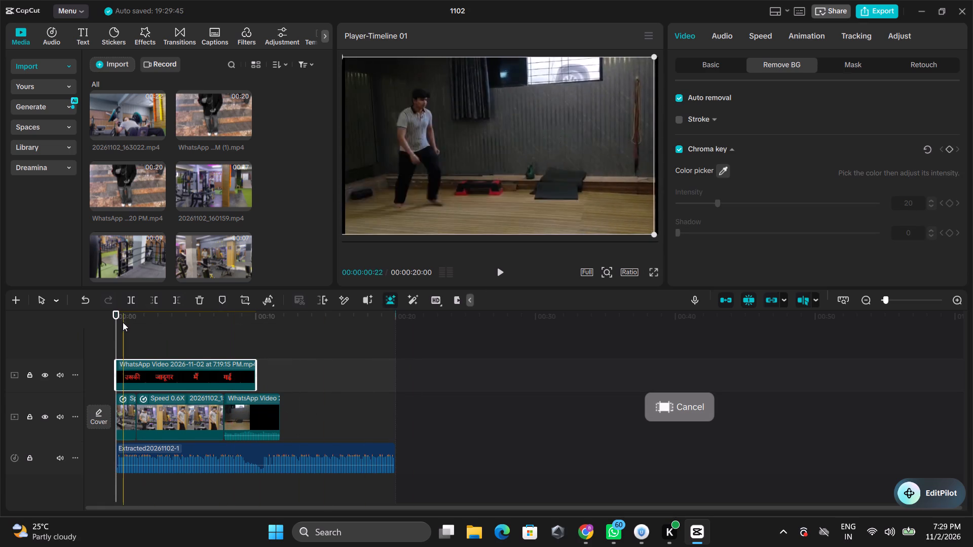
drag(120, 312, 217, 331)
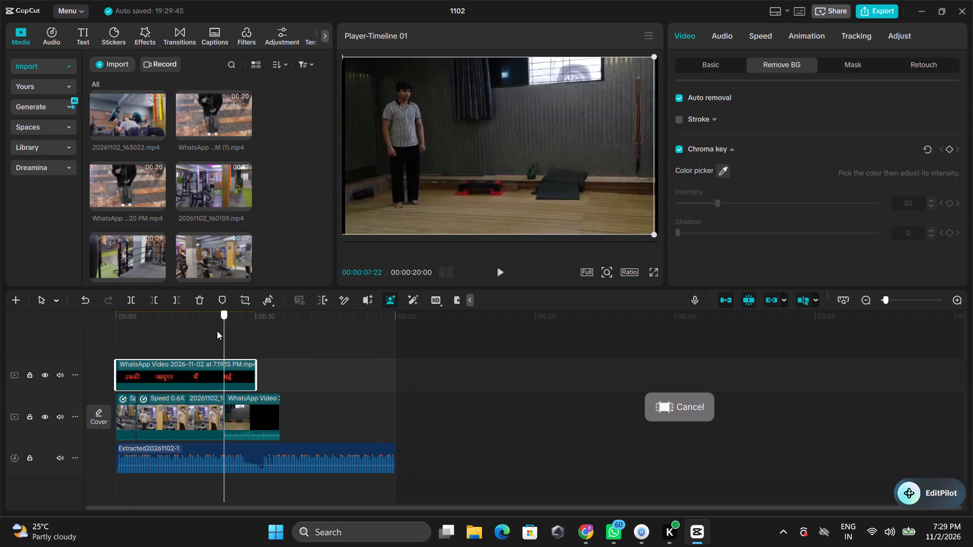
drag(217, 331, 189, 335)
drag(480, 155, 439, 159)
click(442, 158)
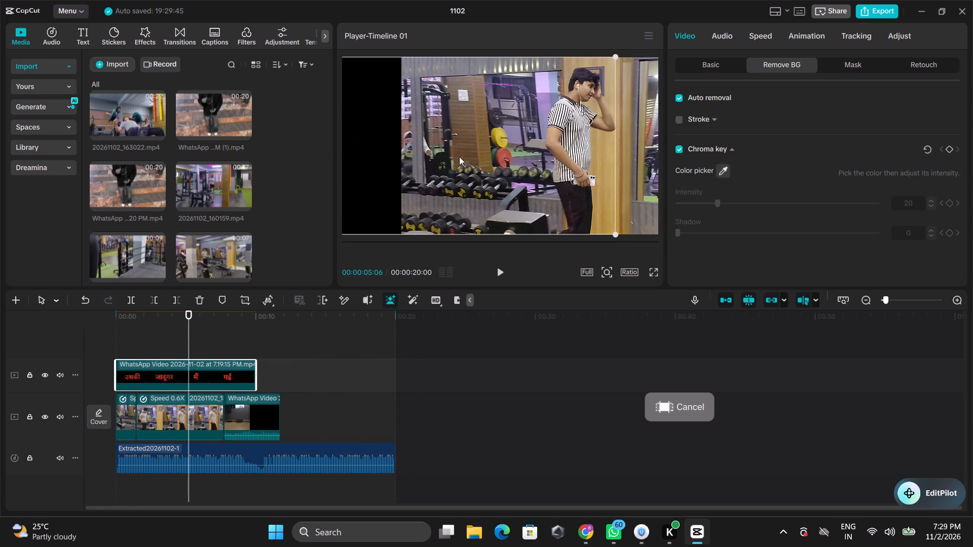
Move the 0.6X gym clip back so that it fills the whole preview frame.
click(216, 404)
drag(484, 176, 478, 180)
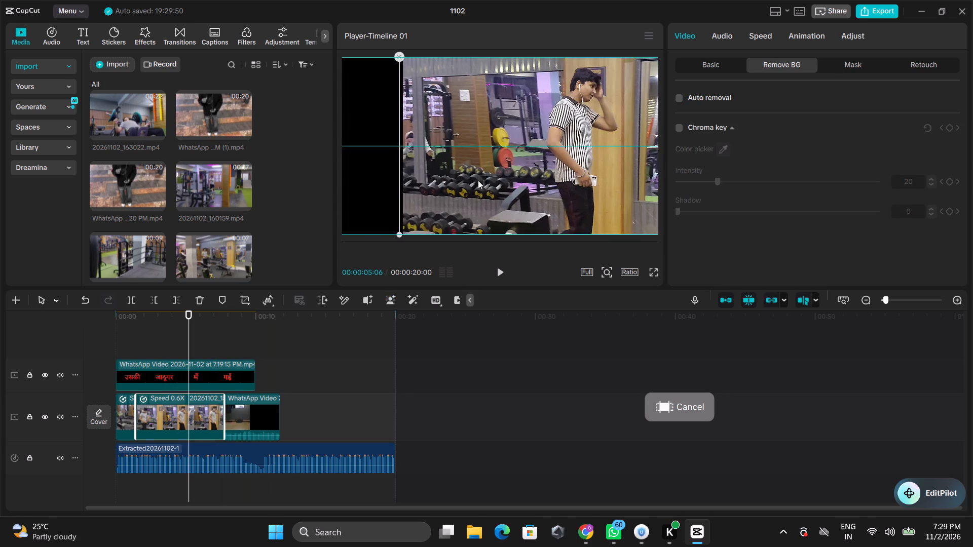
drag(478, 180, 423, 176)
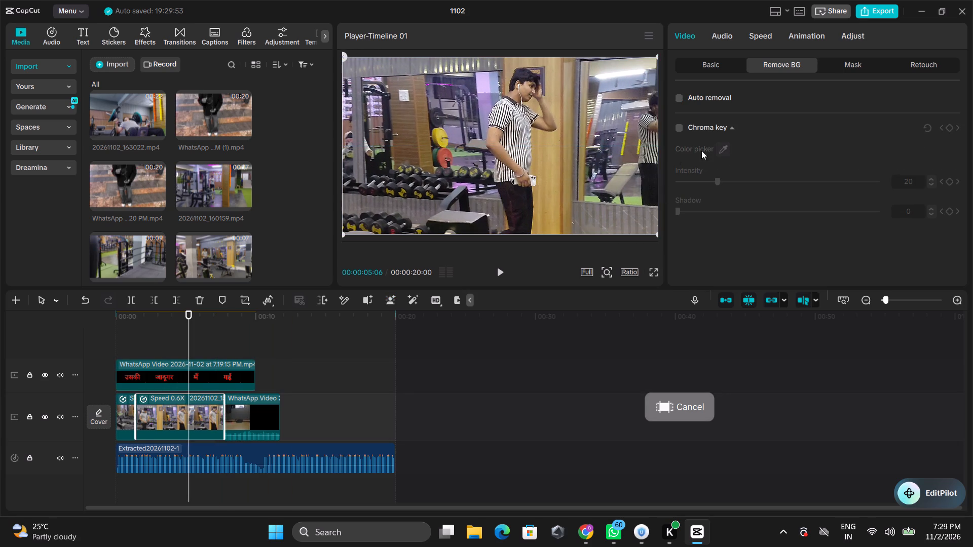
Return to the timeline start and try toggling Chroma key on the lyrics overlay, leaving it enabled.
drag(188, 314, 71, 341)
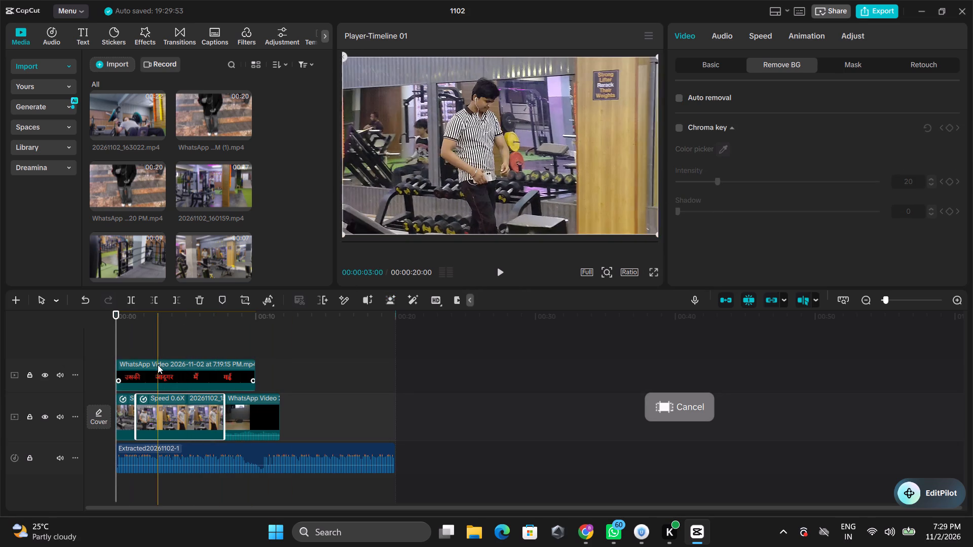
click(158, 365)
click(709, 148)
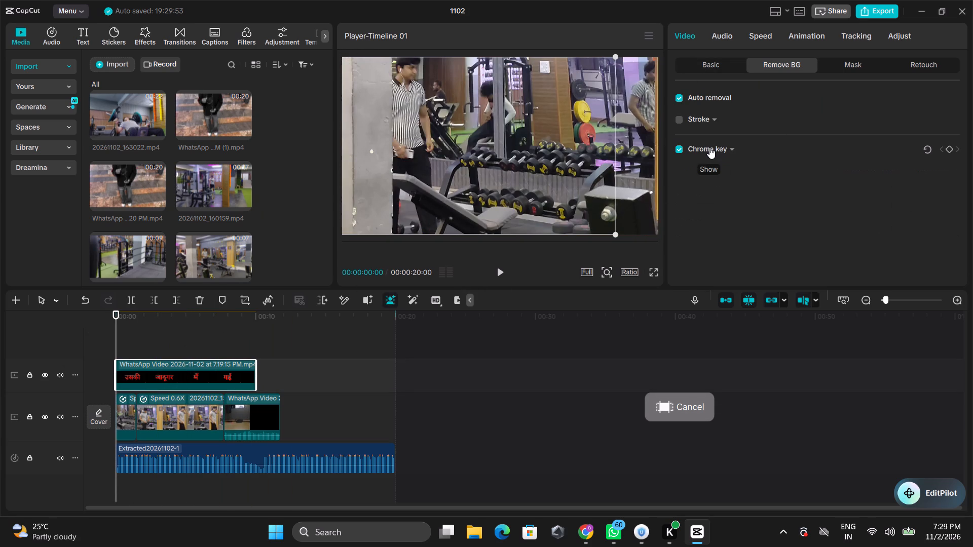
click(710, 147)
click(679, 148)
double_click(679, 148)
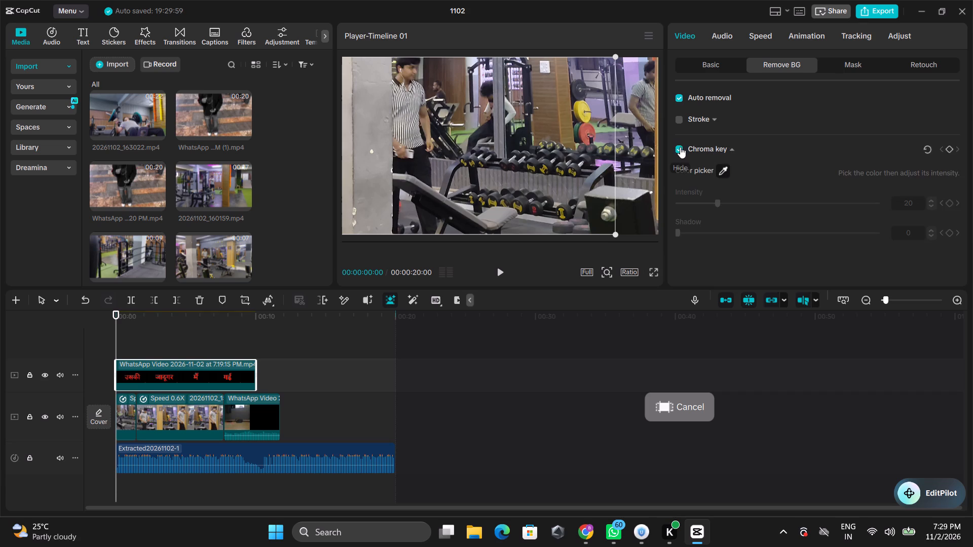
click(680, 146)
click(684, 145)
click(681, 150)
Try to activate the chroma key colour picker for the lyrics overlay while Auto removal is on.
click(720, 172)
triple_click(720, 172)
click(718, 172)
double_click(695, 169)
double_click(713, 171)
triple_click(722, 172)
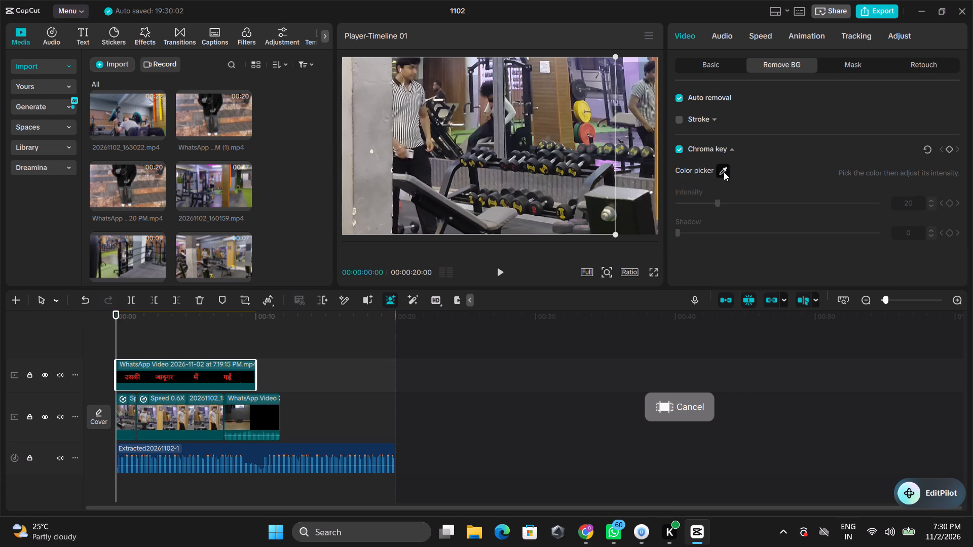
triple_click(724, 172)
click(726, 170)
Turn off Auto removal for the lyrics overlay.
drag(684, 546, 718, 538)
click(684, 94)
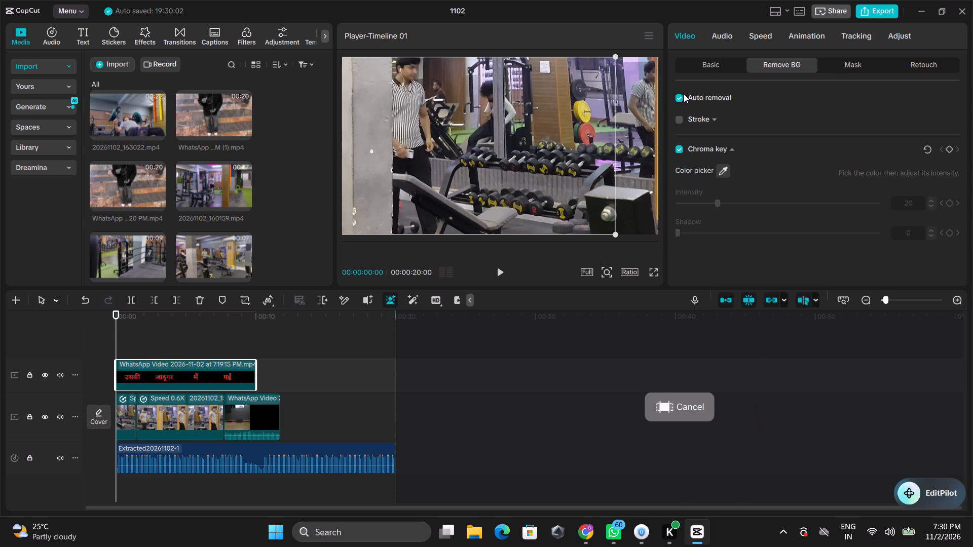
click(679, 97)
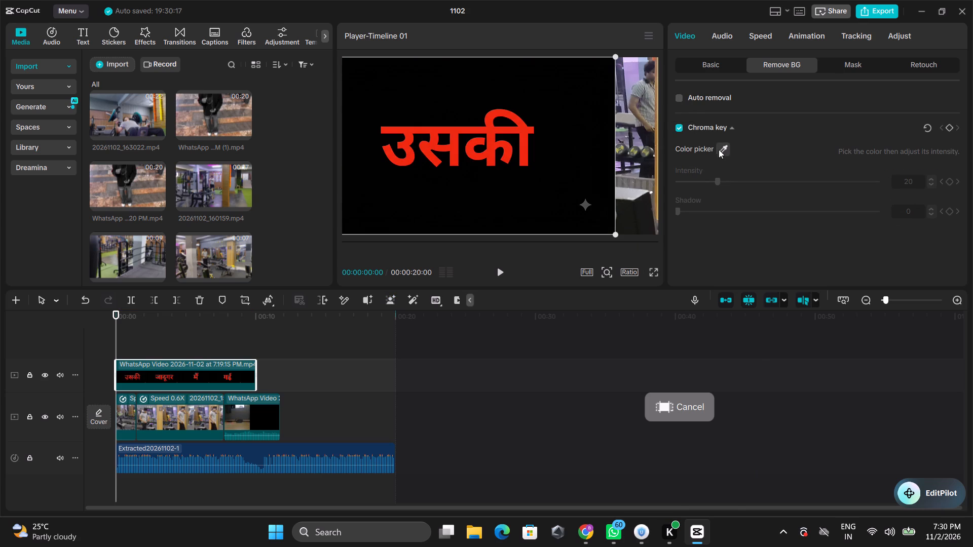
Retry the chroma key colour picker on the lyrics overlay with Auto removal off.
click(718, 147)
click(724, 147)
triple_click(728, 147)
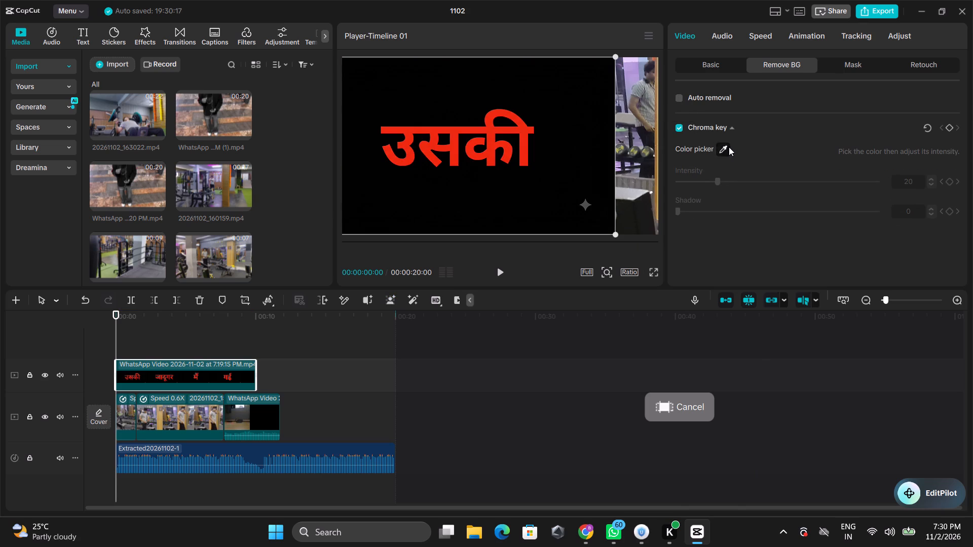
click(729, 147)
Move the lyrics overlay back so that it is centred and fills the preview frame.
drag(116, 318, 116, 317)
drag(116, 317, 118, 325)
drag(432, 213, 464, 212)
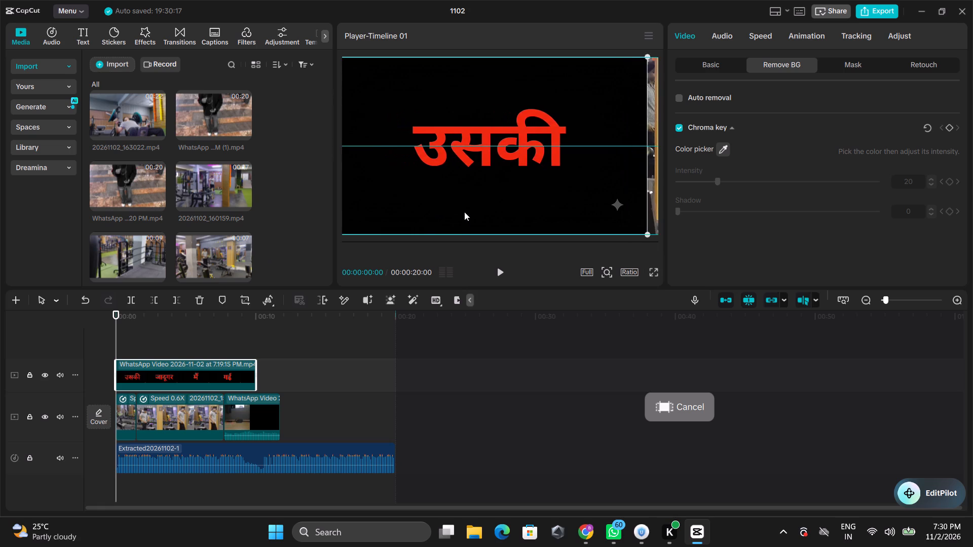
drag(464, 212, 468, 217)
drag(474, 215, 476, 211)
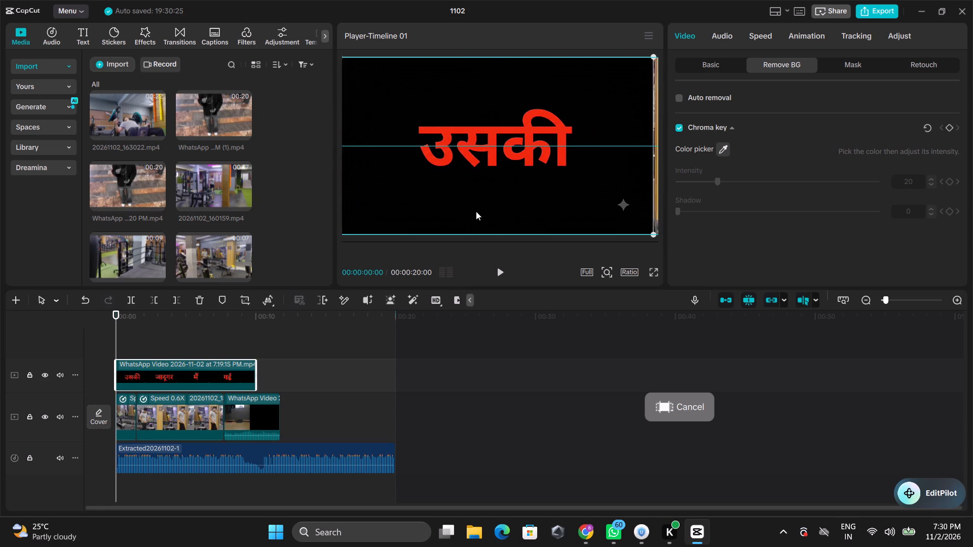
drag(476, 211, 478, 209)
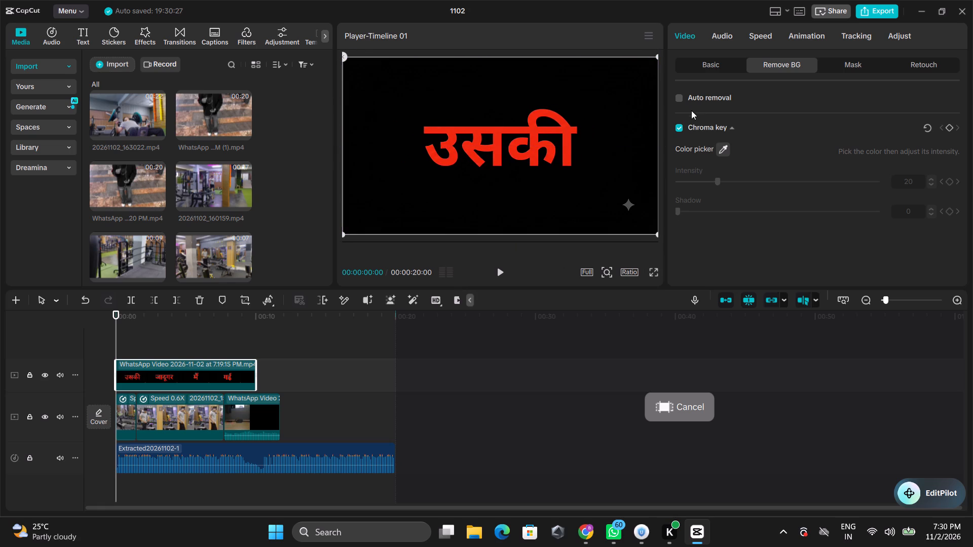
Open the effects library and play the timeline from the start to review the lyrics overlay.
click(136, 34)
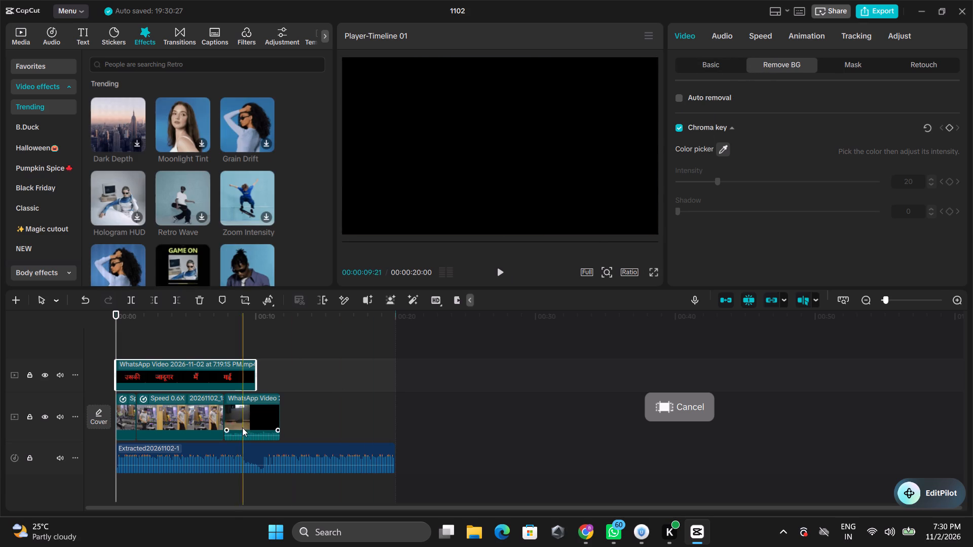
key(space)
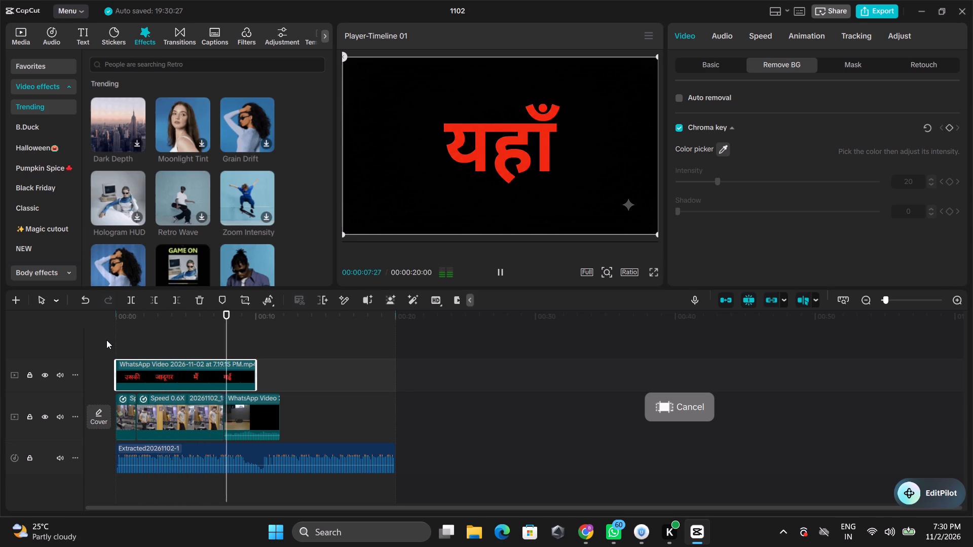
key(space)
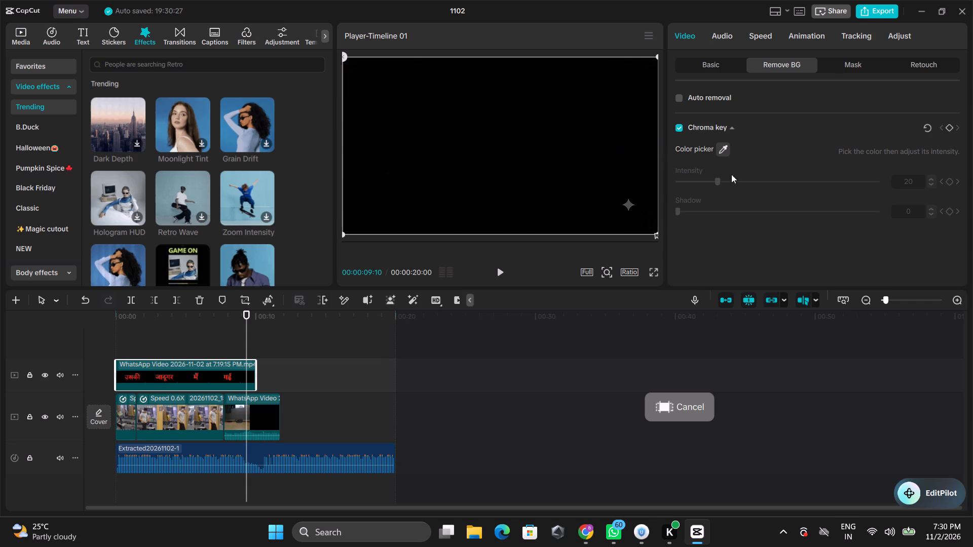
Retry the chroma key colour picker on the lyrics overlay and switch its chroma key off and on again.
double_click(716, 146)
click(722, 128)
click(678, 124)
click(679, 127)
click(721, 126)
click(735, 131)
Delete the red lyrics overlay from the track above the gym footage and return the playhead to the start.
click(176, 410)
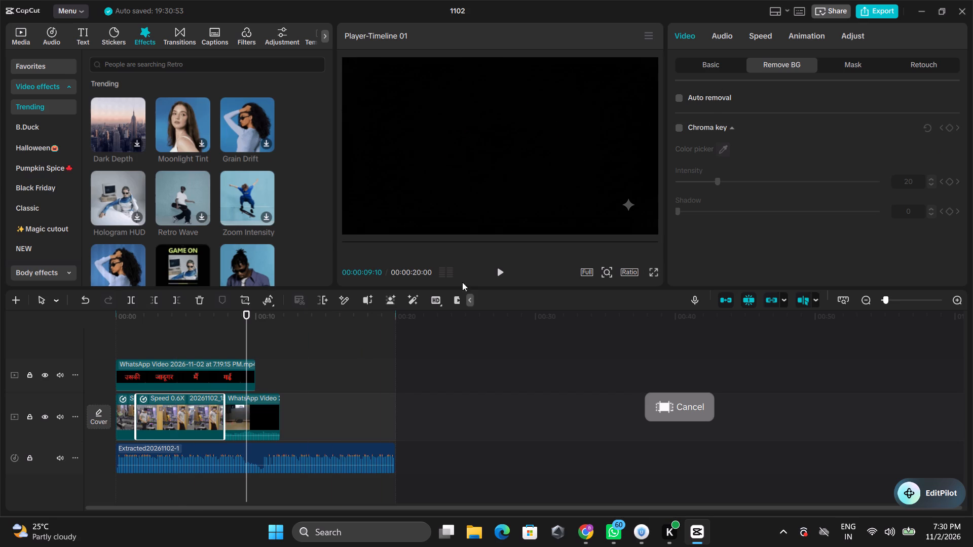
drag(247, 312, 181, 374)
drag(461, 194, 463, 190)
click(193, 374)
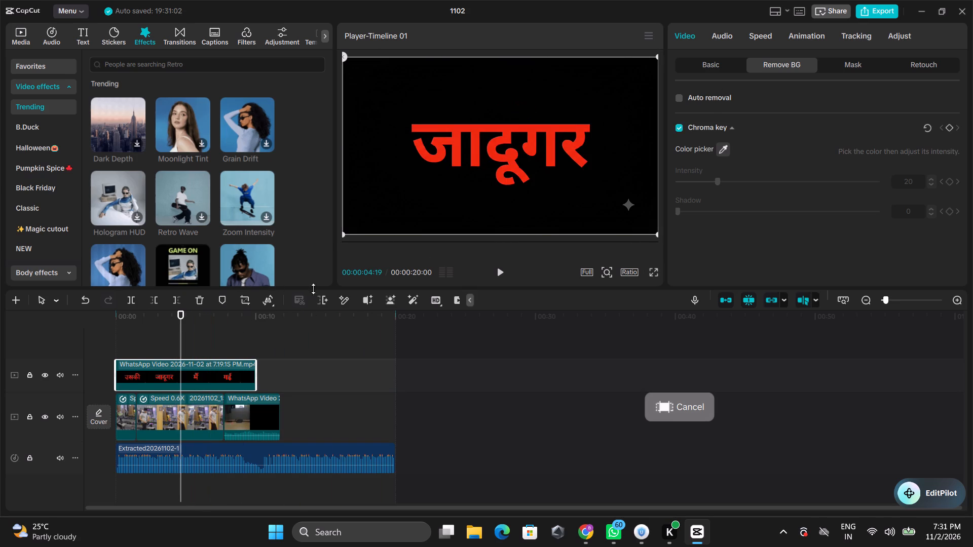
click(204, 301)
drag(177, 318, 93, 359)
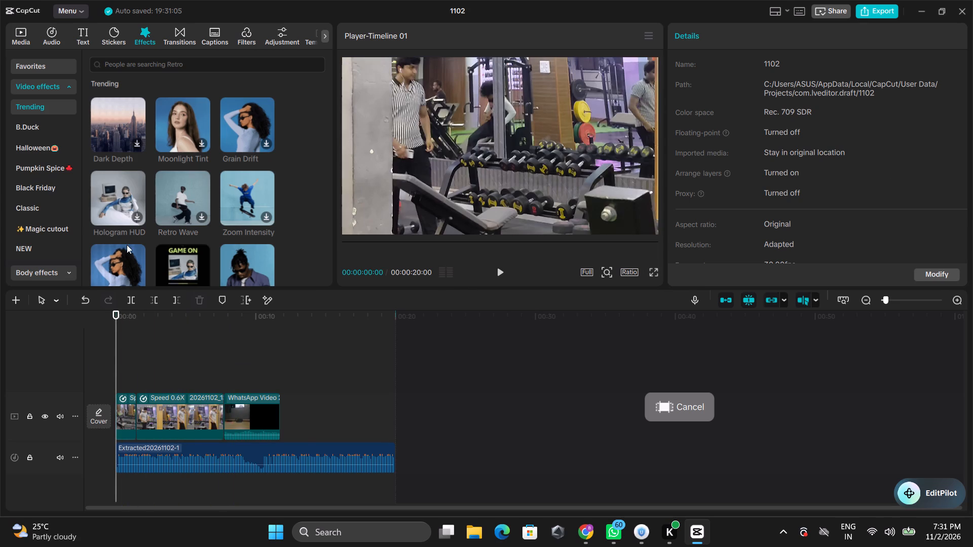
Clear the marked range on the timeline.
click(692, 416)
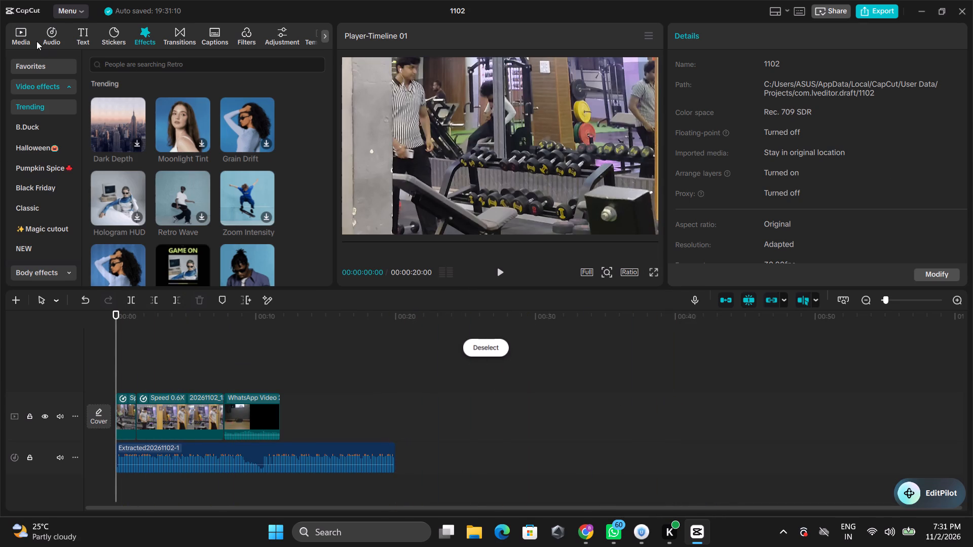
Add the 10-second red Hindi lyrics video from the imported media to the start of the main track.
click(56, 35)
click(23, 36)
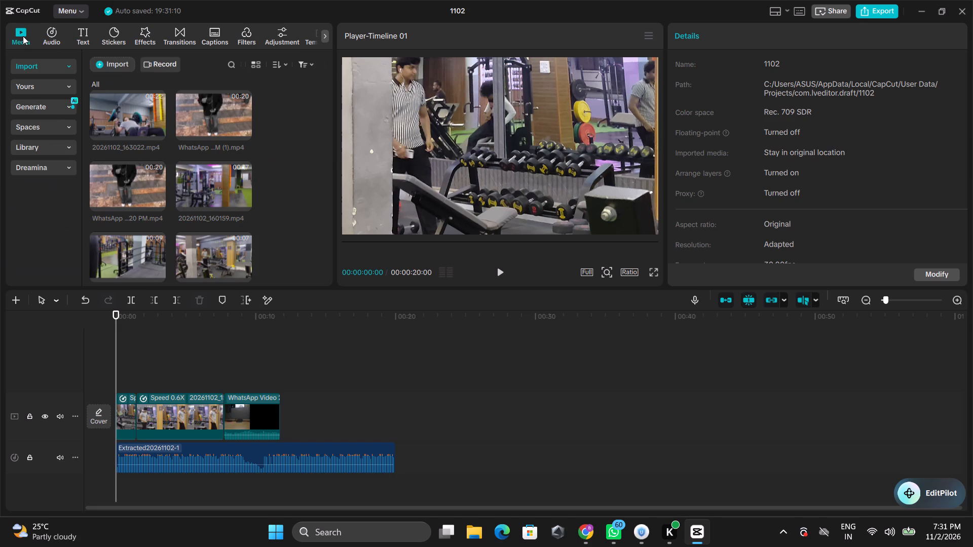
scroll(190, 162, down, 2)
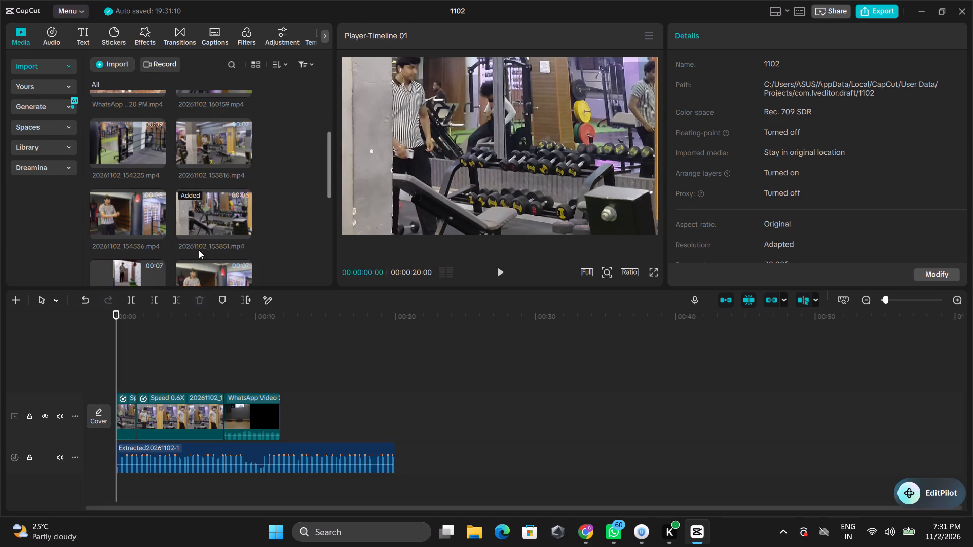
scroll(192, 255, down, 5)
click(206, 238)
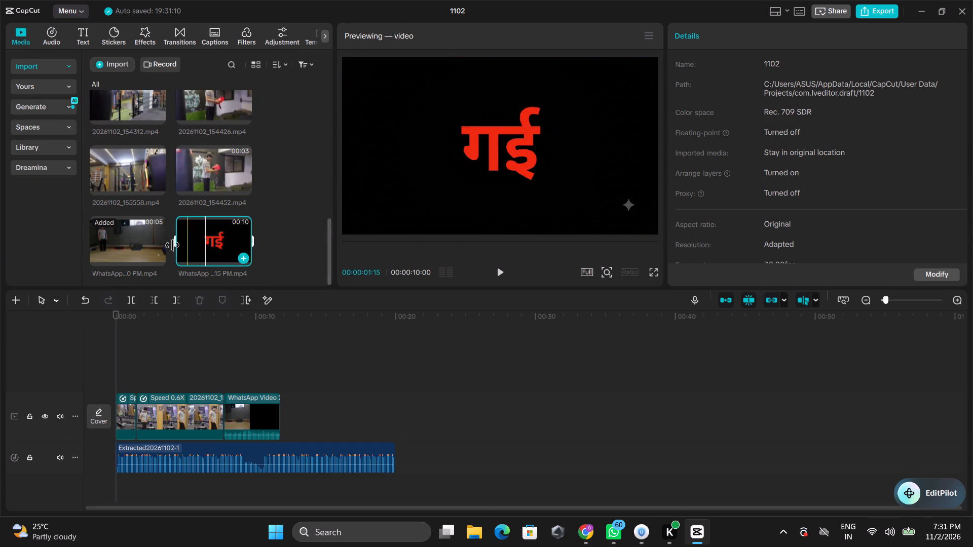
click(241, 259)
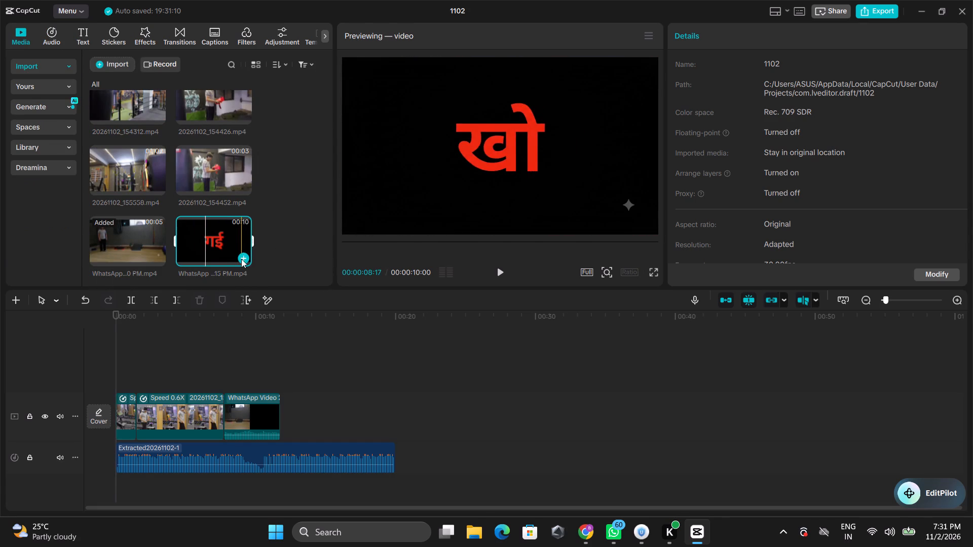
Move the lyrics clip to the end of the main track, directly after the last WhatsApp video clip.
drag(203, 418, 242, 370)
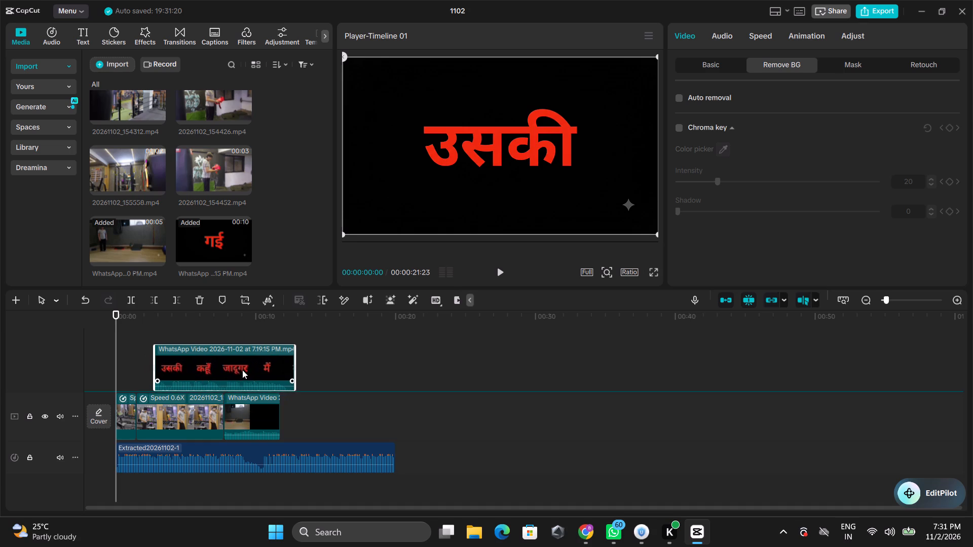
drag(242, 370, 421, 424)
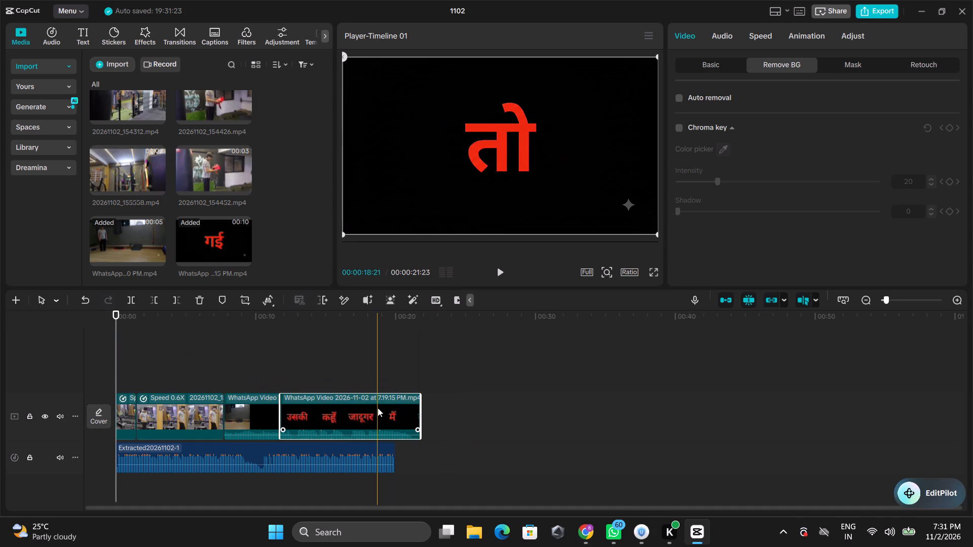
Turn on chroma key for the lyrics clip with the playhead at 00:00:12:08 and try to activate its colour picker.
click(378, 408)
drag(117, 321, 301, 374)
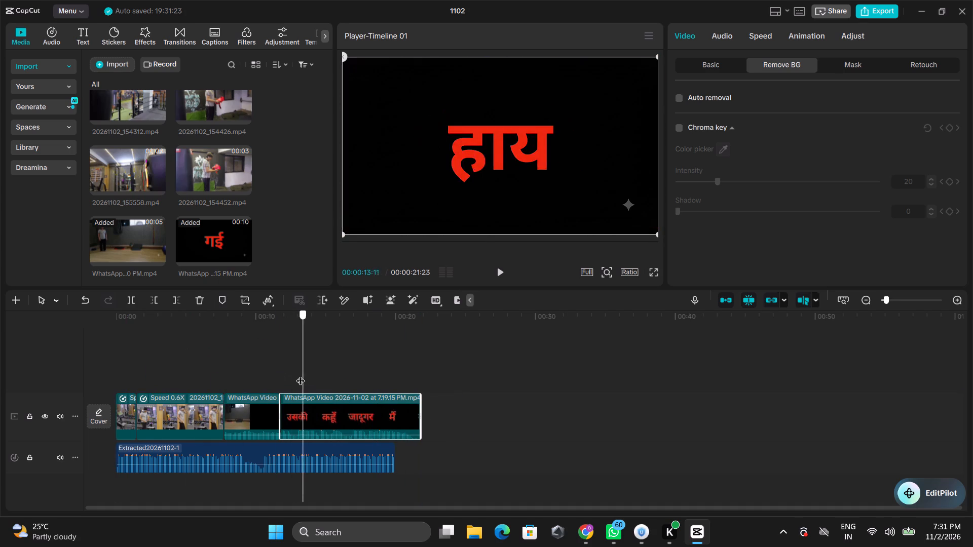
drag(301, 374, 287, 374)
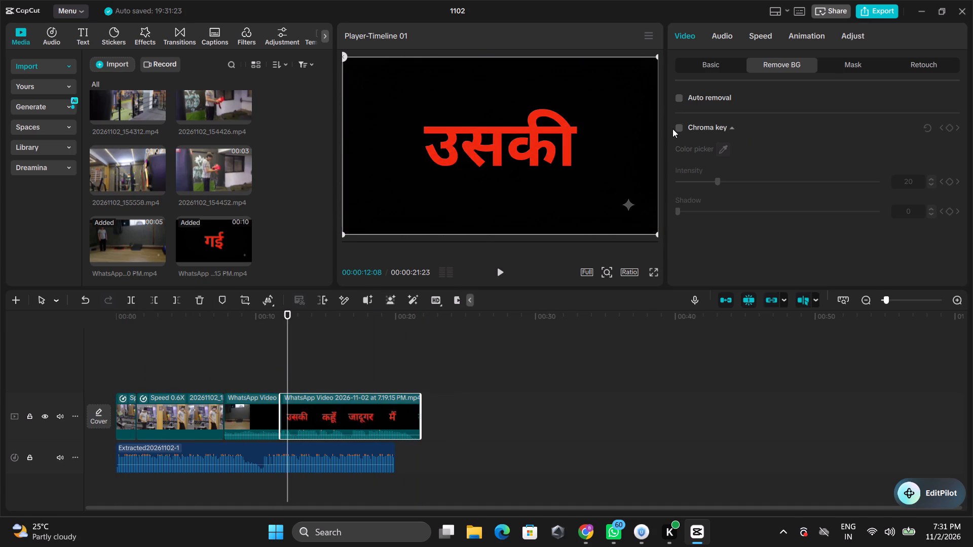
click(678, 127)
click(721, 150)
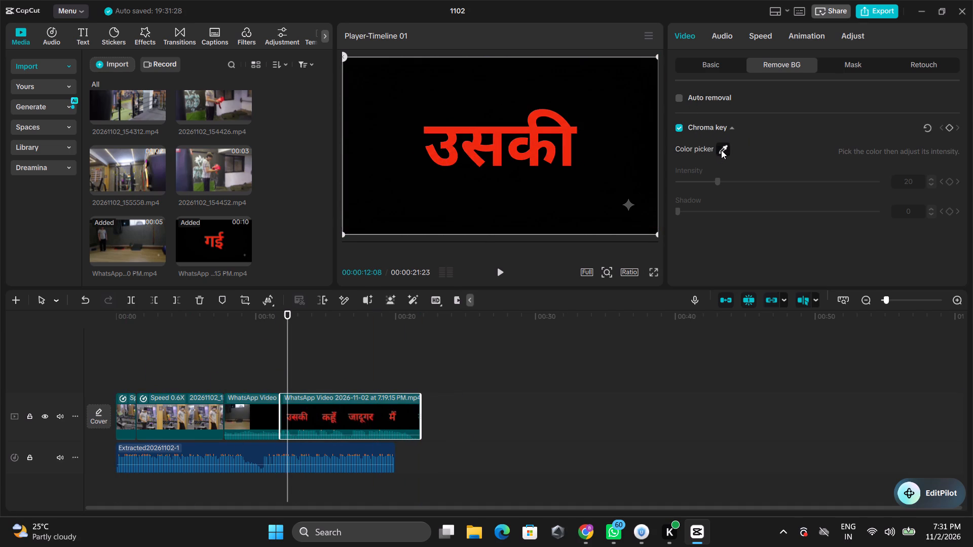
click(704, 150)
click(694, 150)
click(776, 145)
drag(839, 152, 843, 153)
drag(843, 153, 852, 153)
drag(876, 153, 902, 155)
click(939, 155)
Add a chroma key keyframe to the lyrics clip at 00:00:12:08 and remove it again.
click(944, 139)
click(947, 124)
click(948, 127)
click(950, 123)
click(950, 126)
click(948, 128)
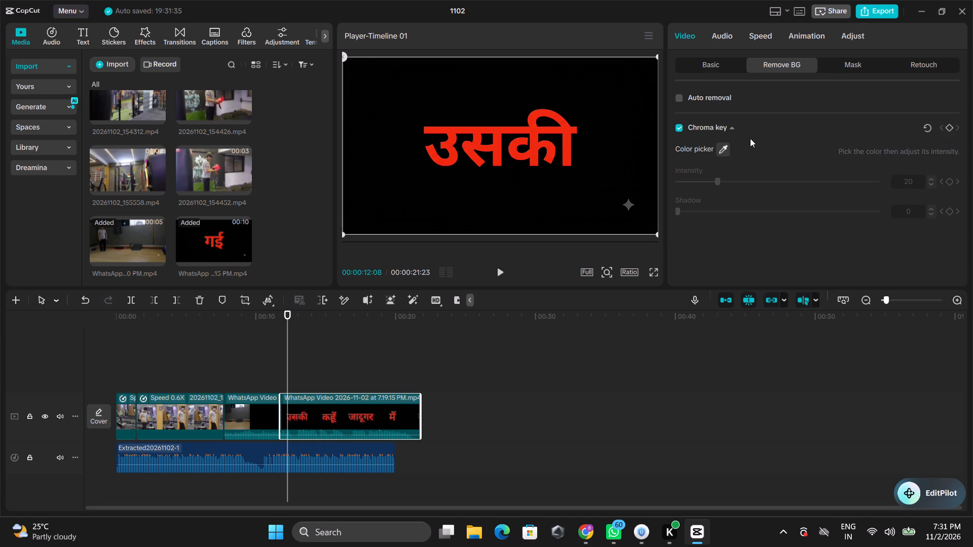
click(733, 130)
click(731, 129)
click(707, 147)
Close project 1102.
click(953, 17)
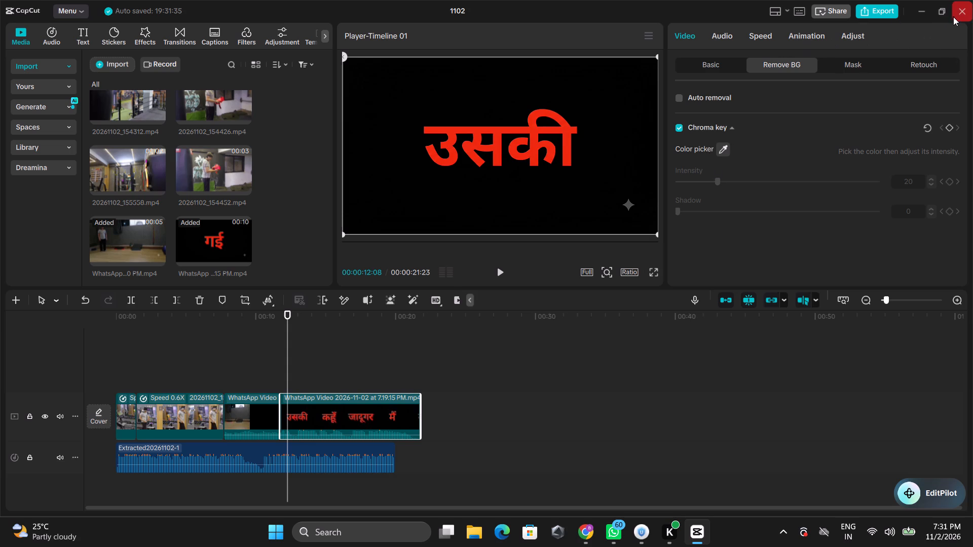
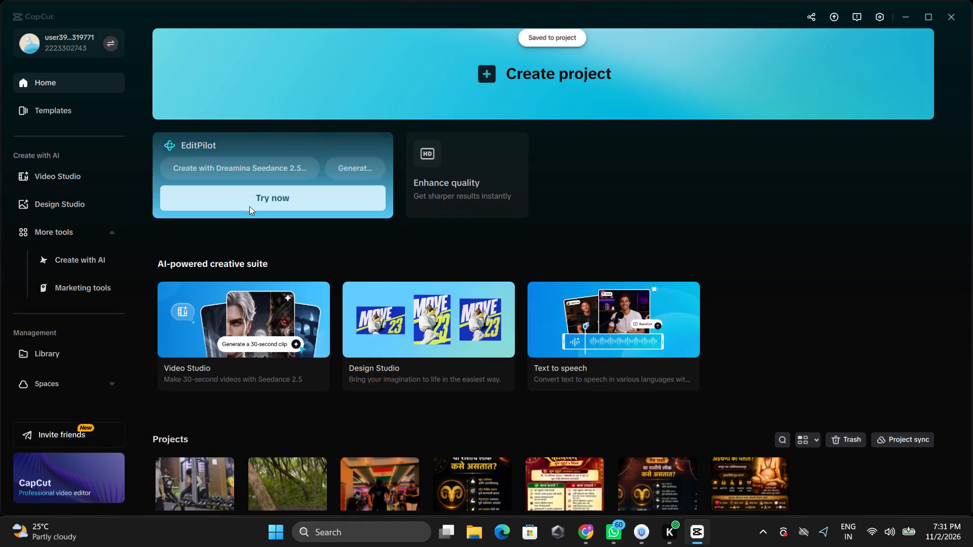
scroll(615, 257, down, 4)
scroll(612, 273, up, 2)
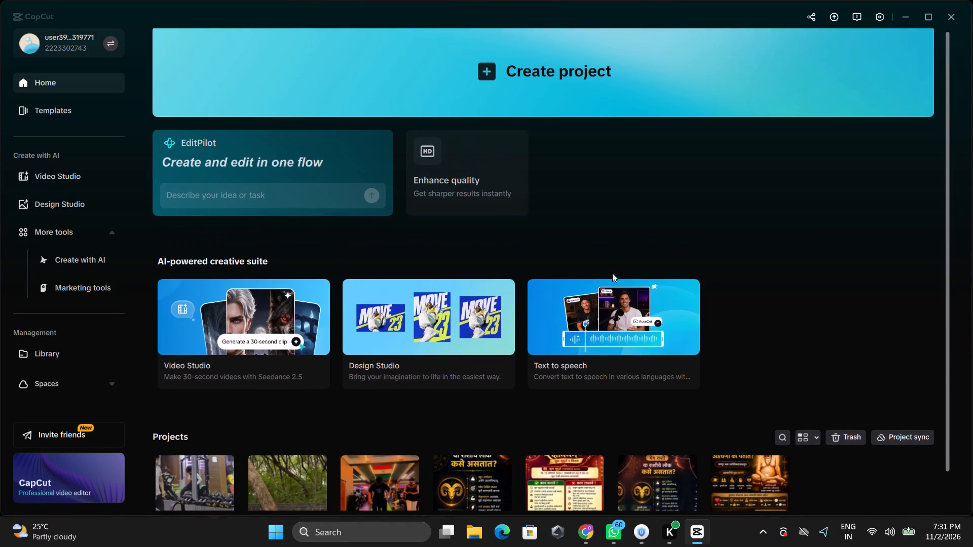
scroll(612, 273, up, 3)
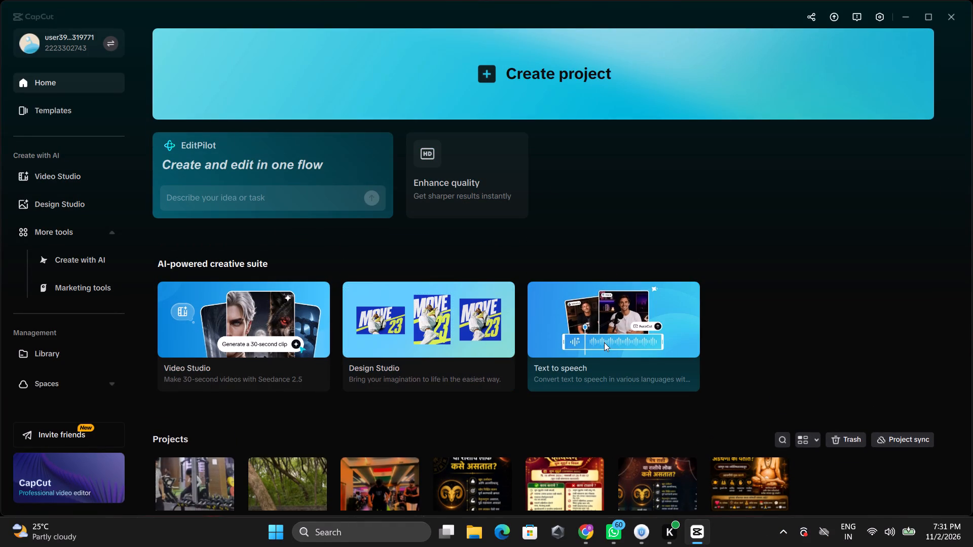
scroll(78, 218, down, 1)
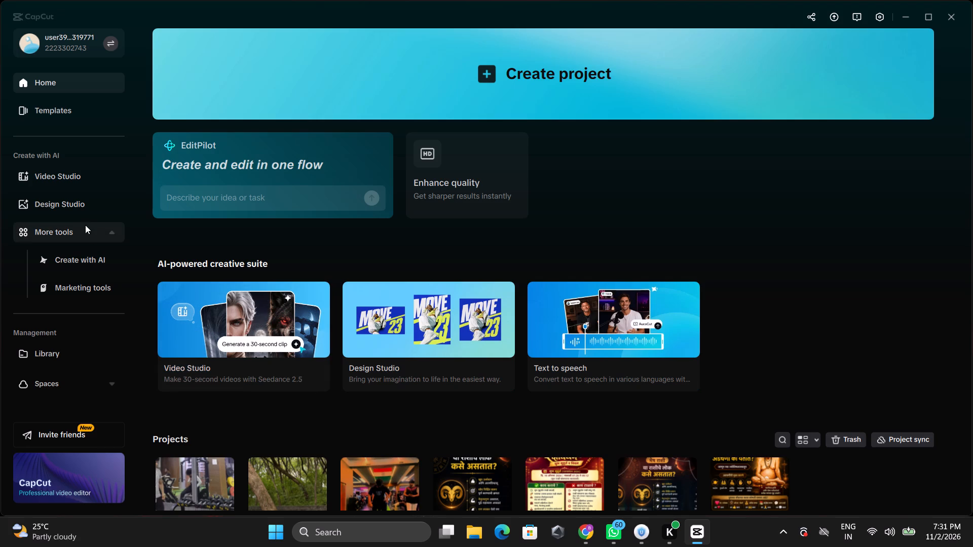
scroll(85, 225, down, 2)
Open the Templates page and look through the For You templates.
click(71, 120)
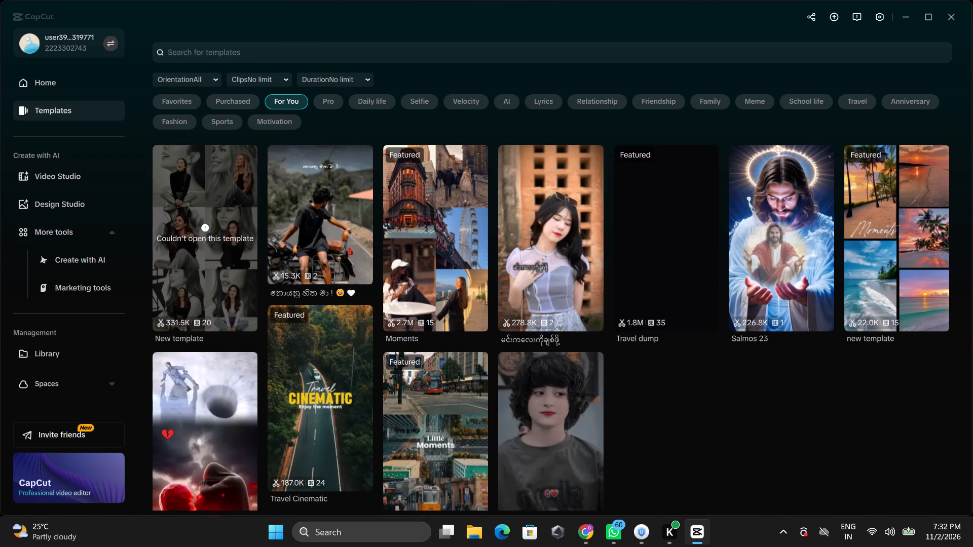
click(267, 51)
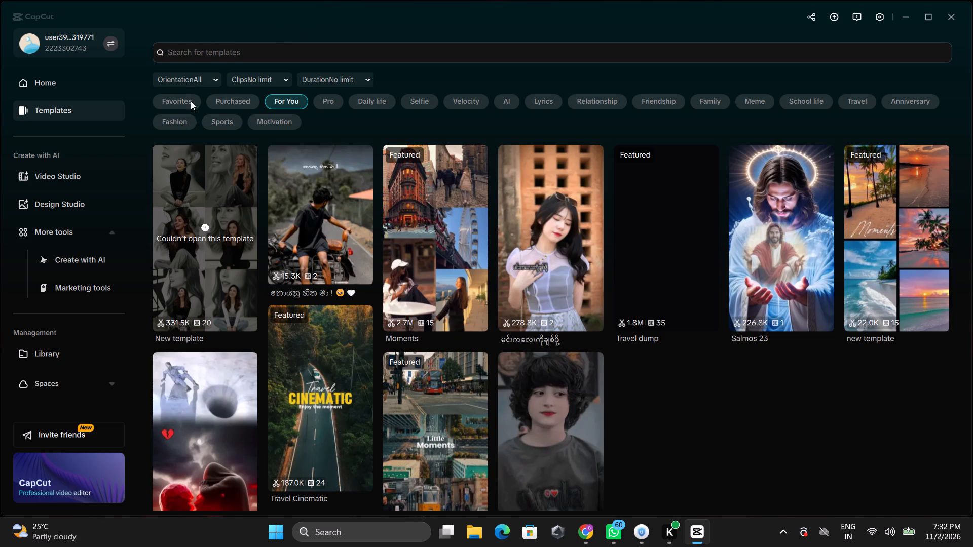
scroll(323, 149, down, 6)
scroll(331, 179, up, 4)
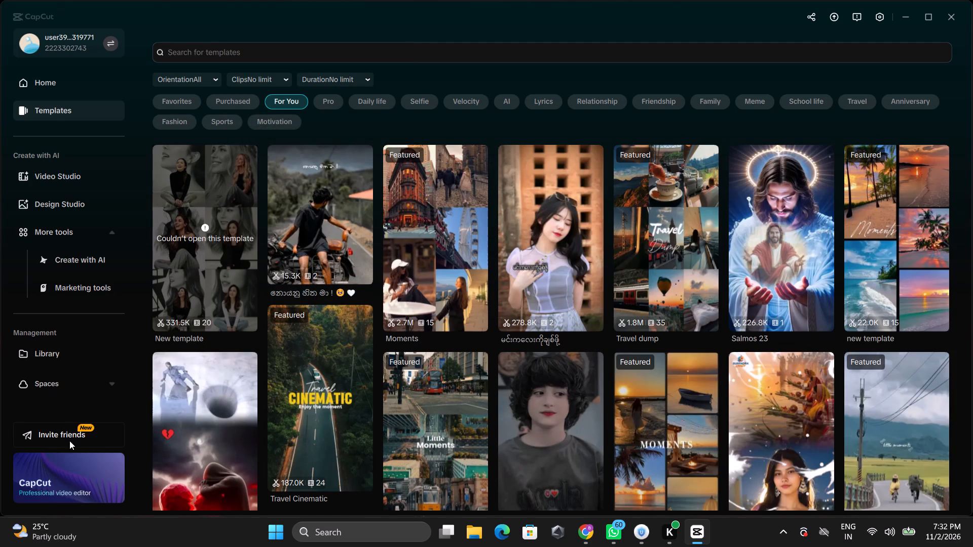
scroll(47, 232, up, 4)
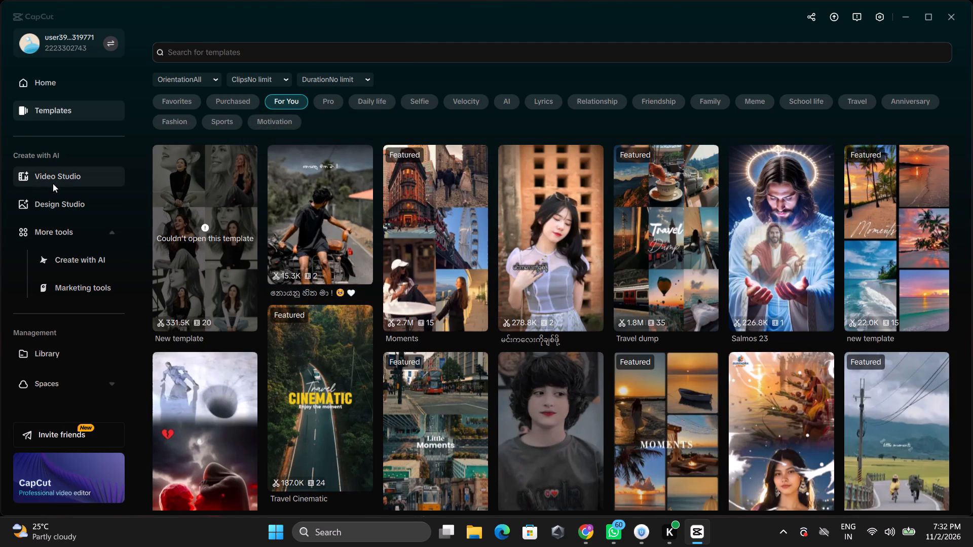
Open the Video Studio page and place the cursor in its video prompt box.
click(54, 181)
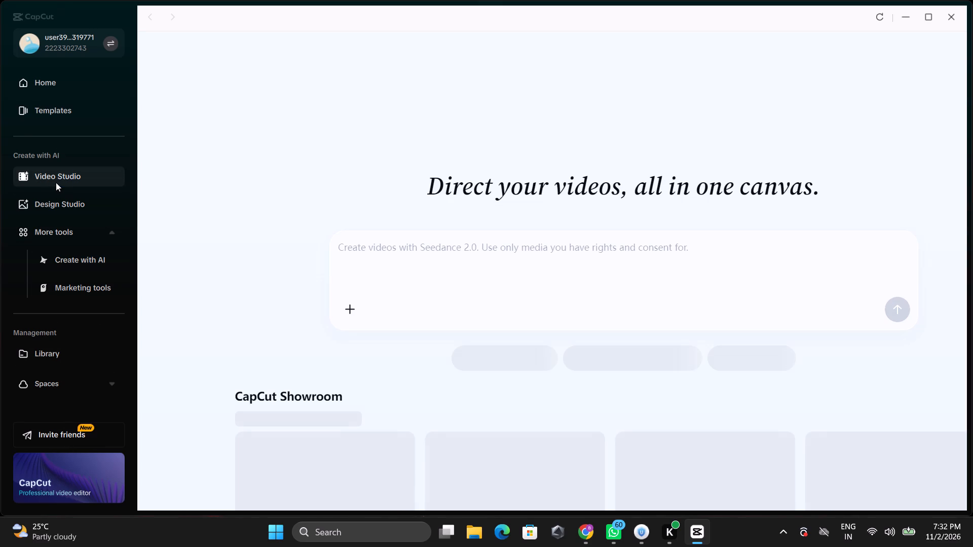
click(365, 251)
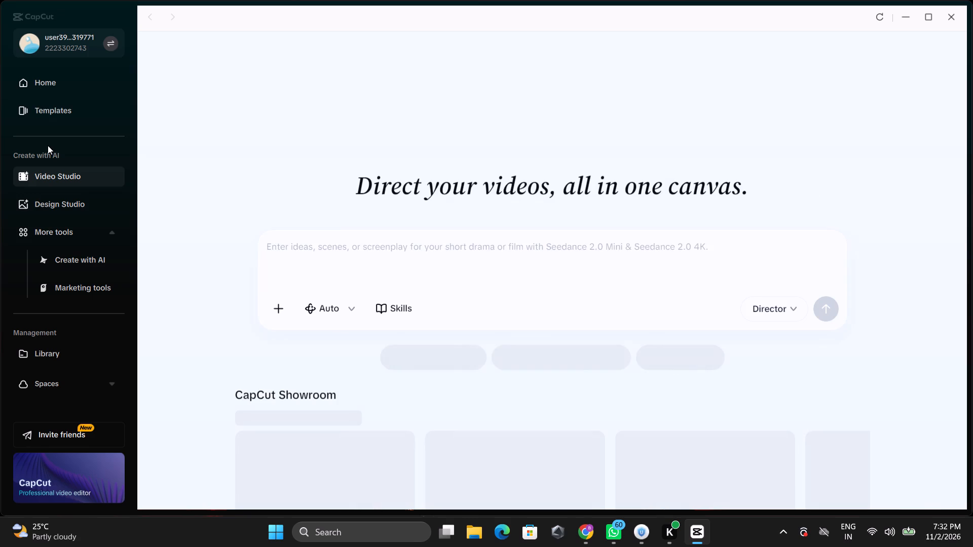
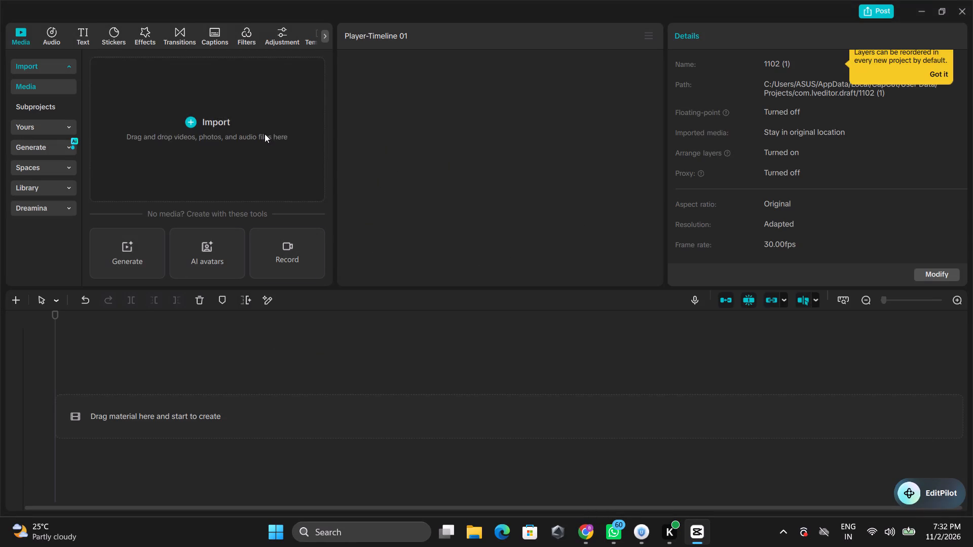
Import the WhatsApp red Hindi lyrics video into project 1102 (1) and add it to the timeline.
click(200, 147)
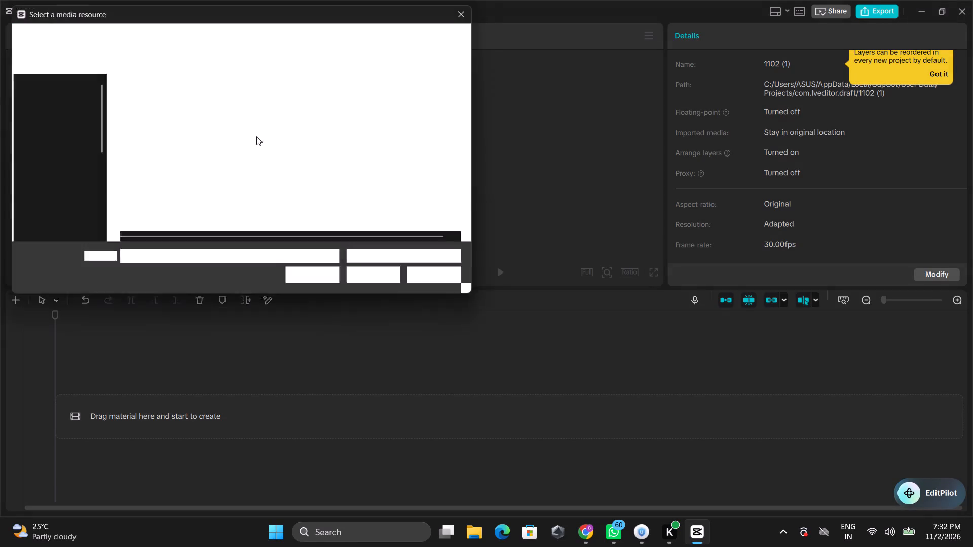
double_click(170, 120)
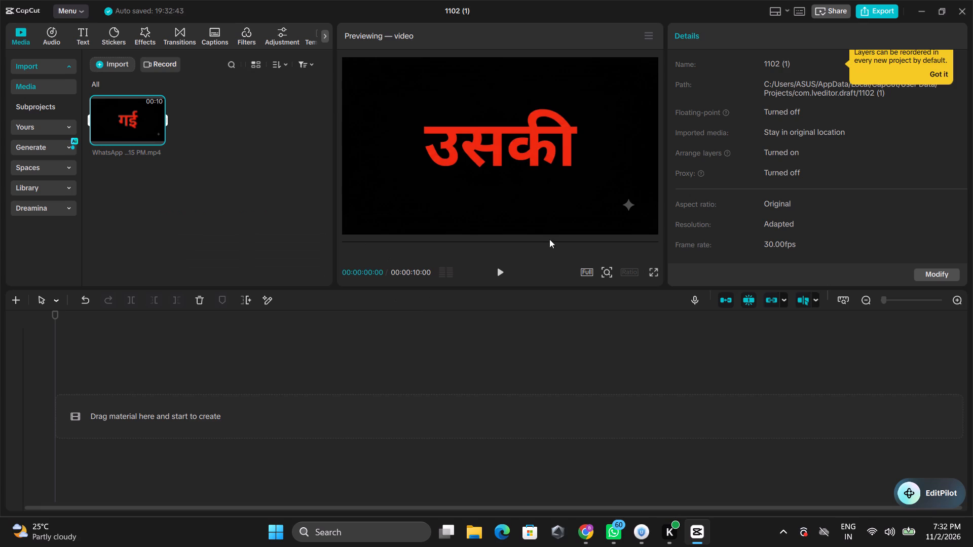
click(140, 117)
click(134, 128)
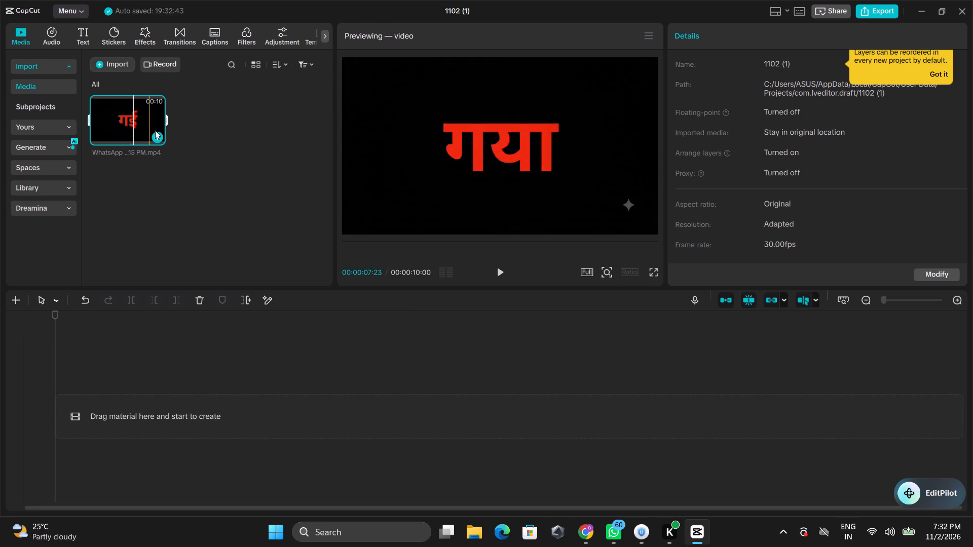
click(160, 138)
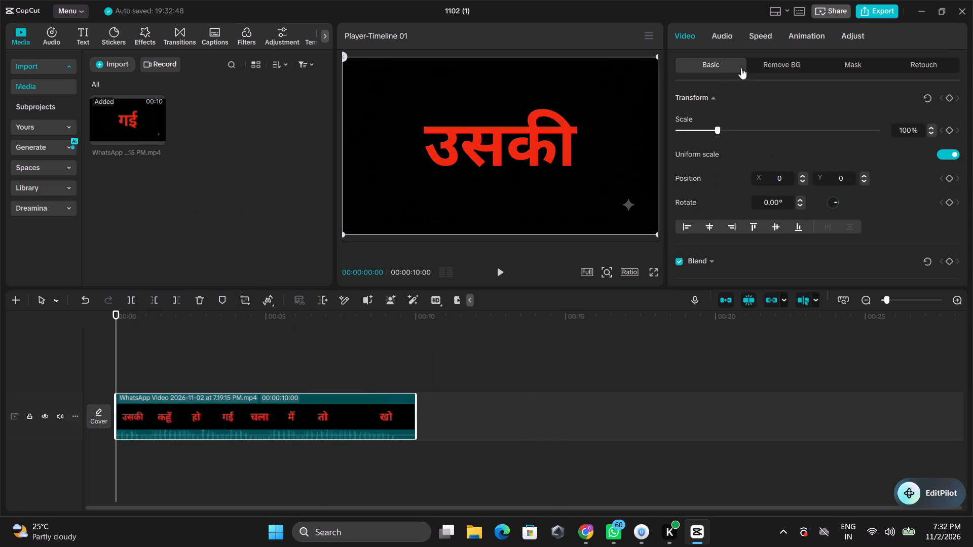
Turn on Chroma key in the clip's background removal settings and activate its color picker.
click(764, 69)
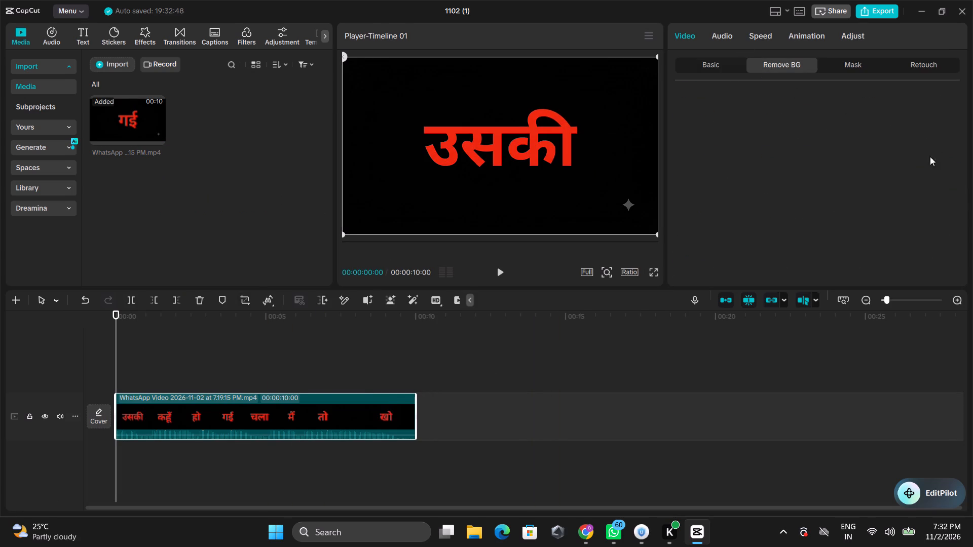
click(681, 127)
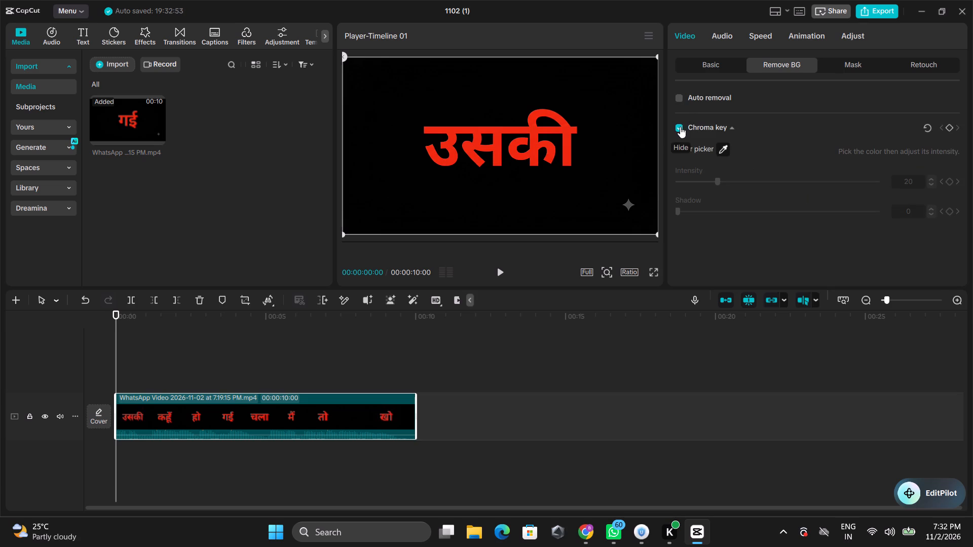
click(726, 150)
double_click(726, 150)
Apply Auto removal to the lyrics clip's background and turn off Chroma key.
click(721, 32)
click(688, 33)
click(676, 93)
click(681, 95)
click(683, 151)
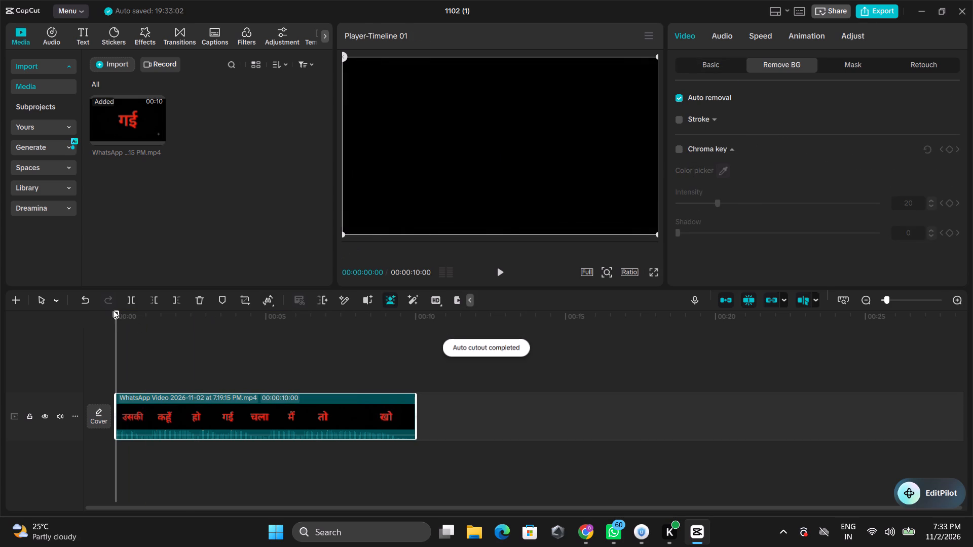
Play and scrub through the lyrics clip to check the automatic background removal, returning to the start.
drag(114, 313, 190, 336)
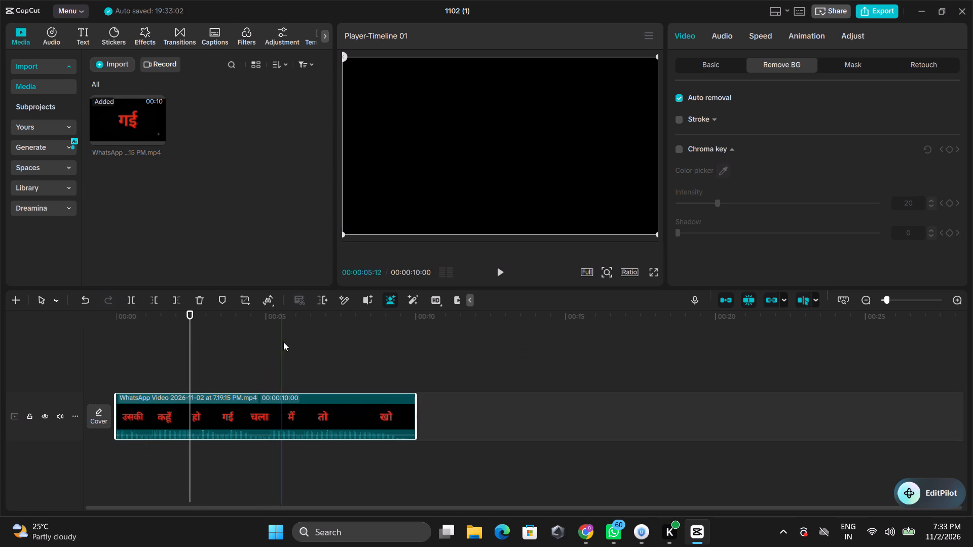
key(space)
drag(334, 320, 318, 323)
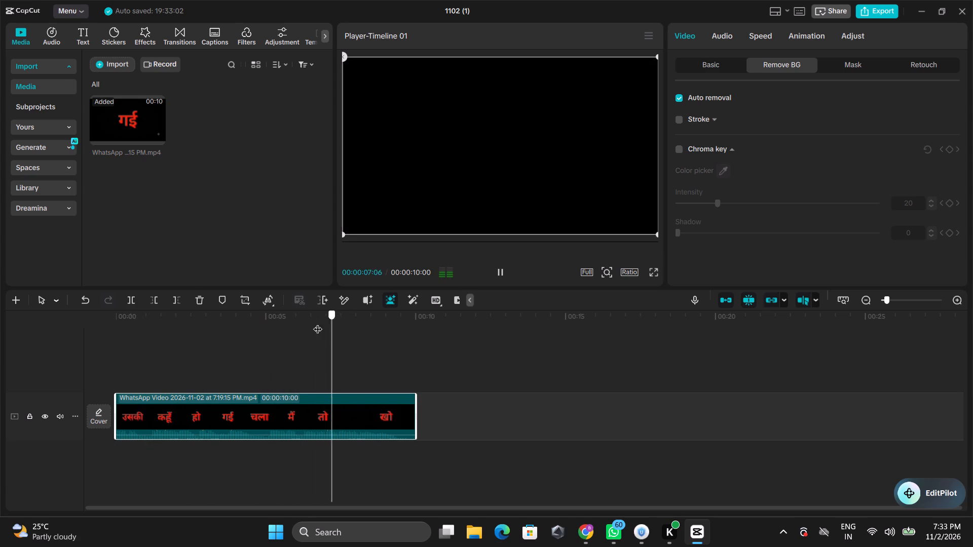
drag(318, 323, 141, 339)
key(space)
drag(157, 323, 86, 349)
key(space)
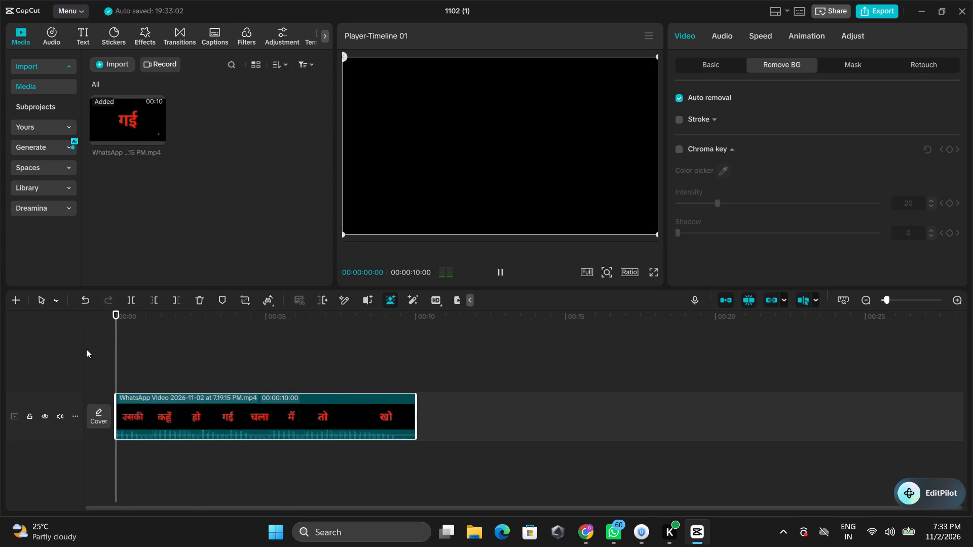
key(space)
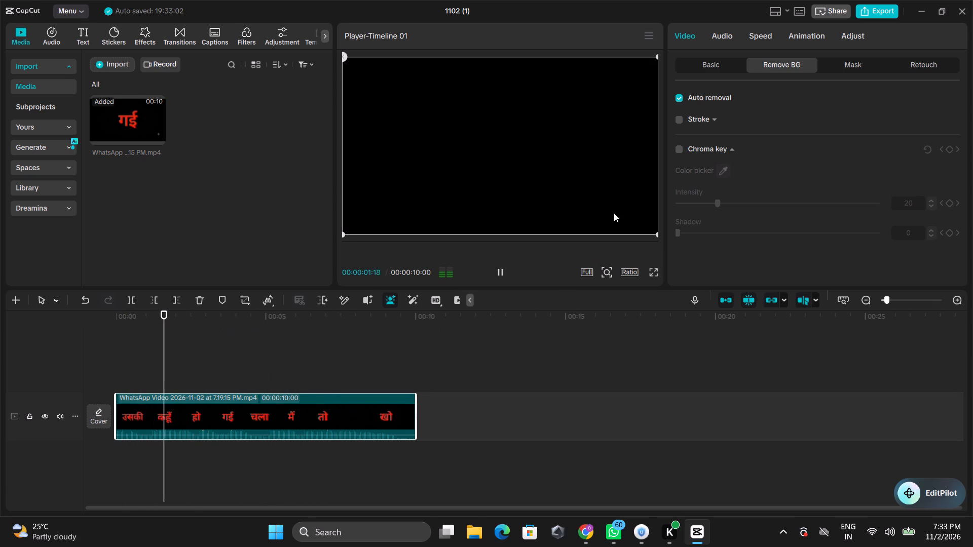
key(space)
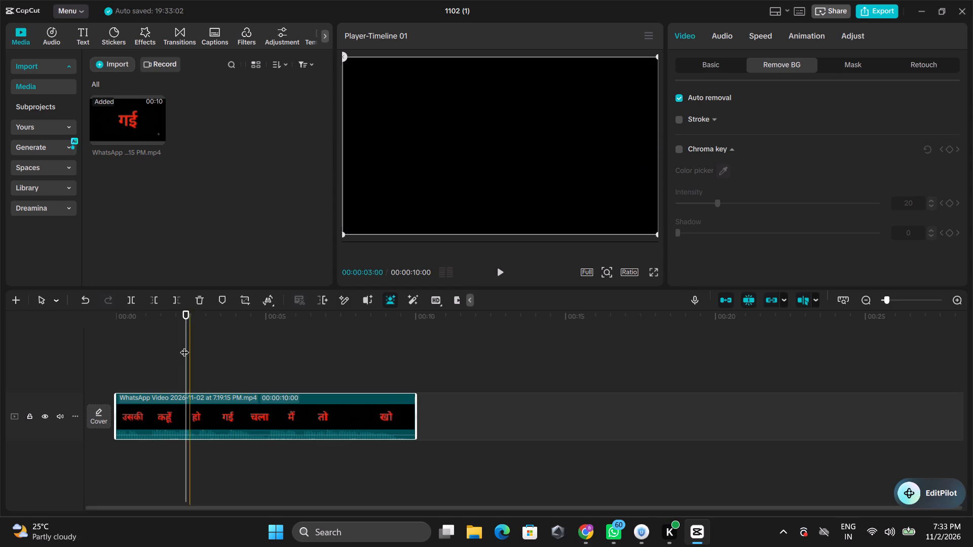
drag(187, 327, 36, 356)
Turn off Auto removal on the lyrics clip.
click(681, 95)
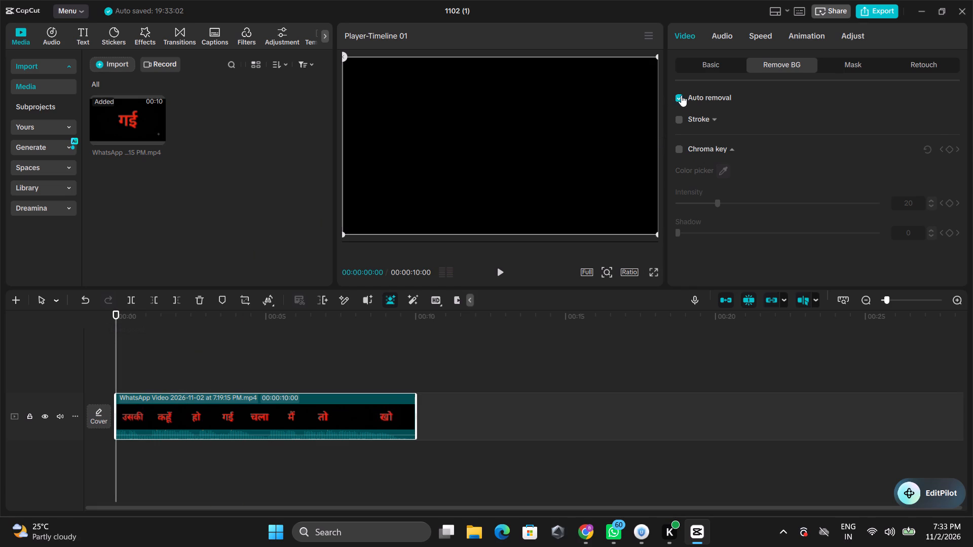
Turn on Chroma key for the lyrics clip and pick the black background as the key color.
click(684, 128)
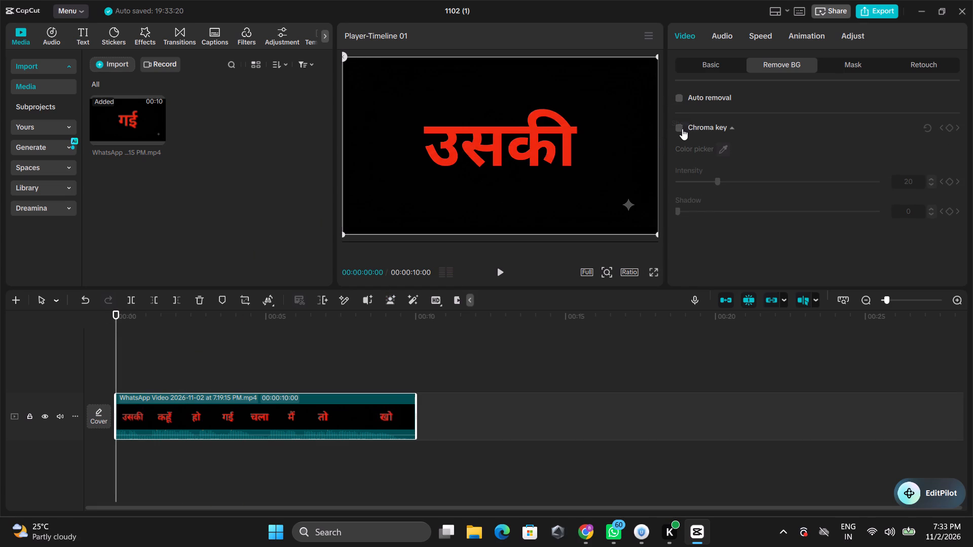
click(682, 129)
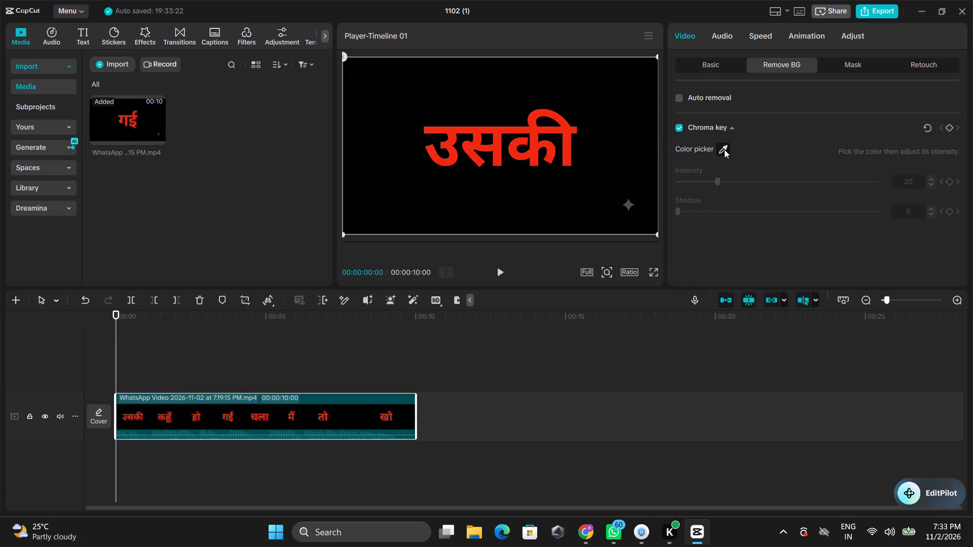
click(724, 148)
double_click(724, 148)
drag(628, 166, 604, 177)
click(601, 181)
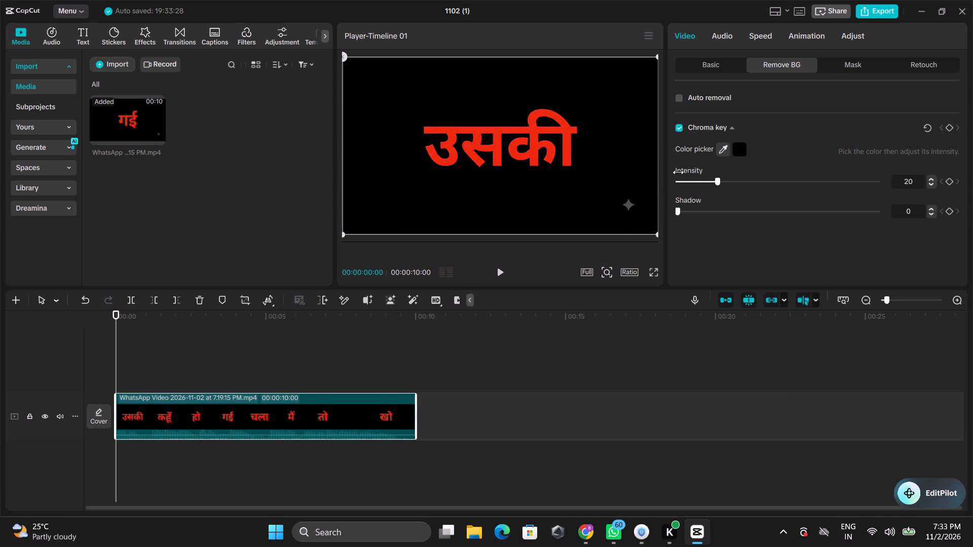
Set the chroma key intensity to 73 and shadow to 35, and play the clip's opening to check it.
drag(718, 180, 770, 182)
drag(770, 182, 801, 183)
drag(683, 210, 747, 210)
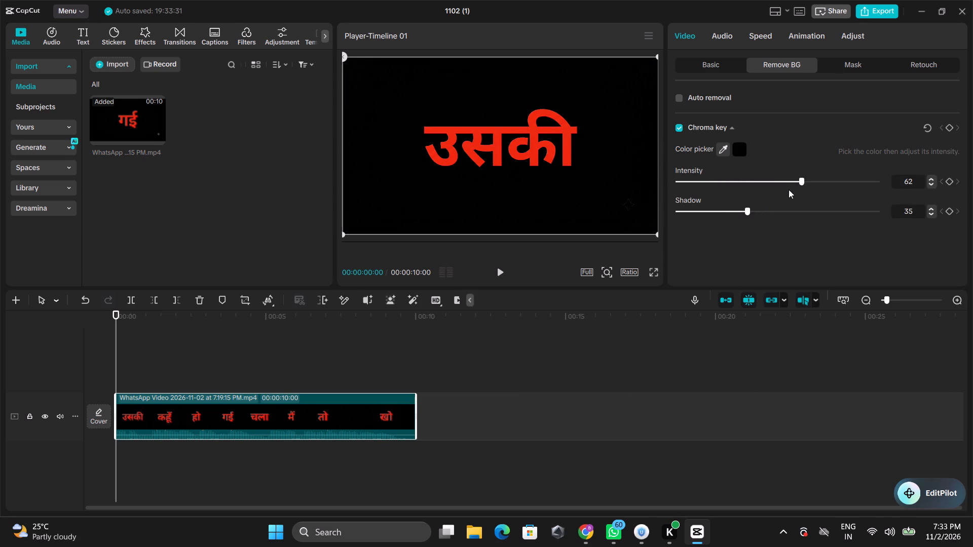
drag(792, 184, 733, 193)
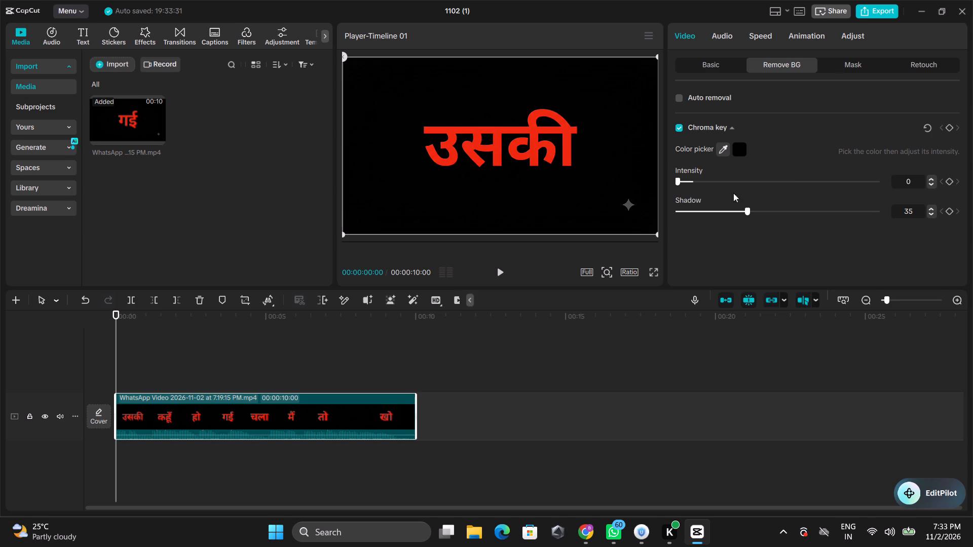
drag(733, 193, 824, 189)
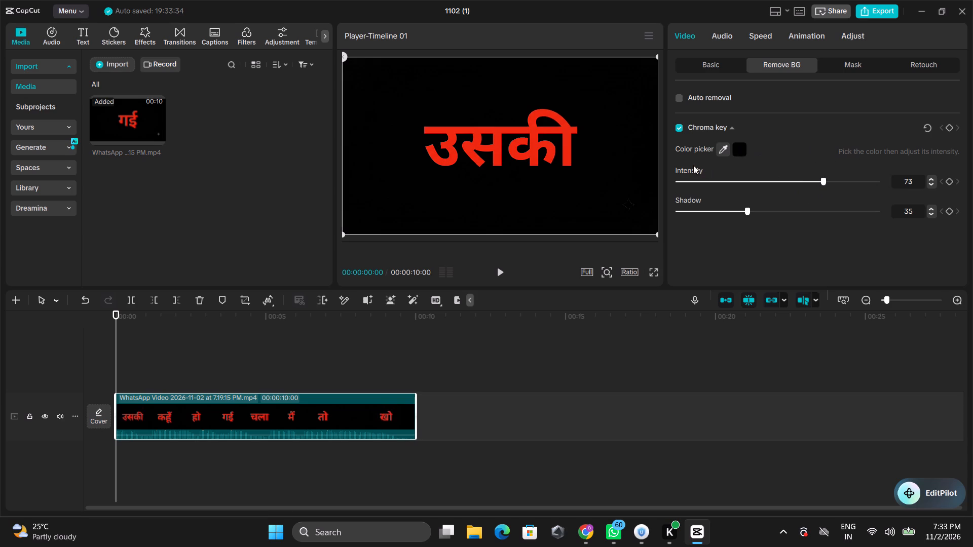
key(space)
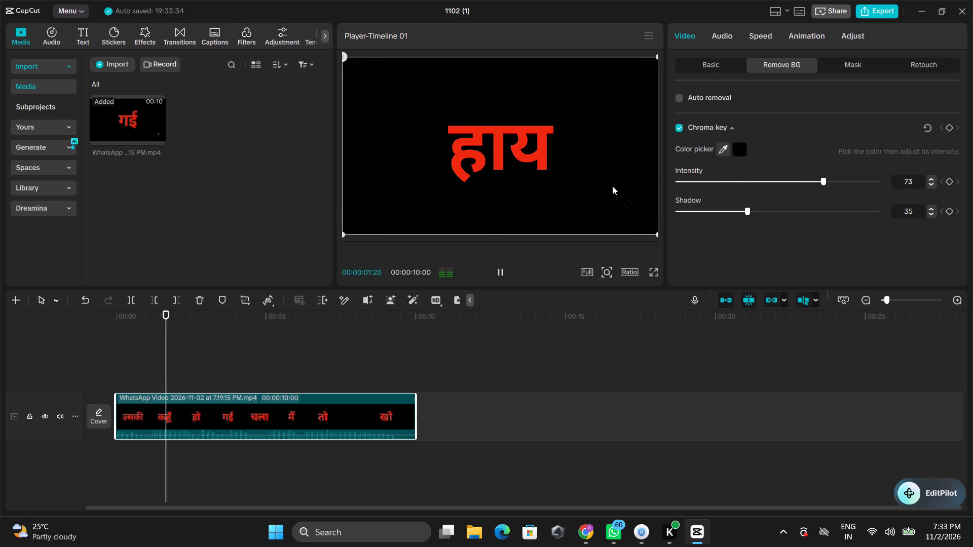
key(space)
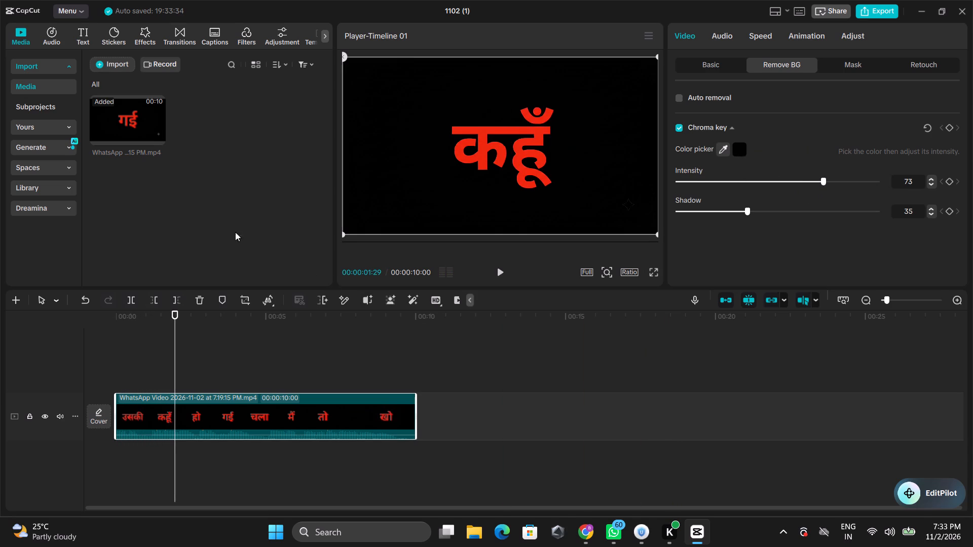
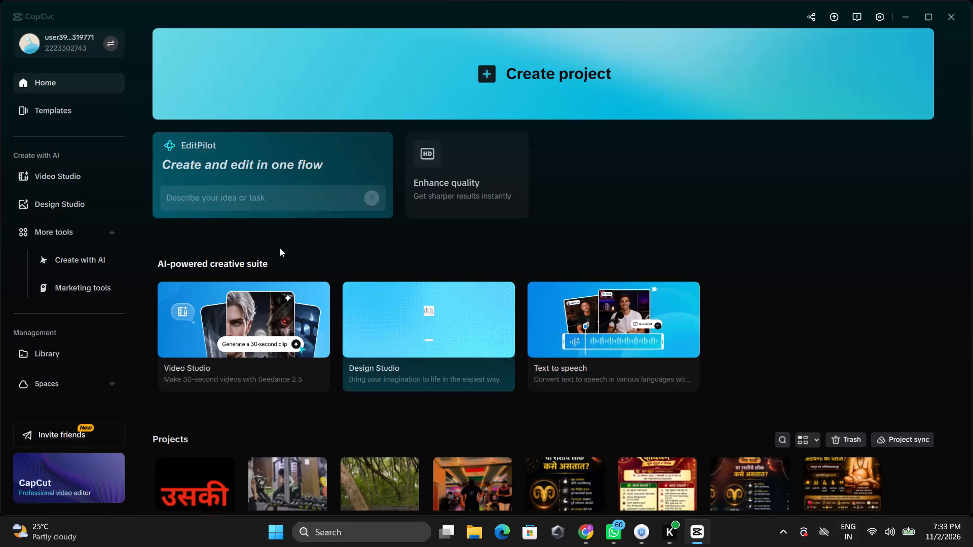
Bring the saved projects list on the CapCut home page into view.
scroll(271, 254, down, 2)
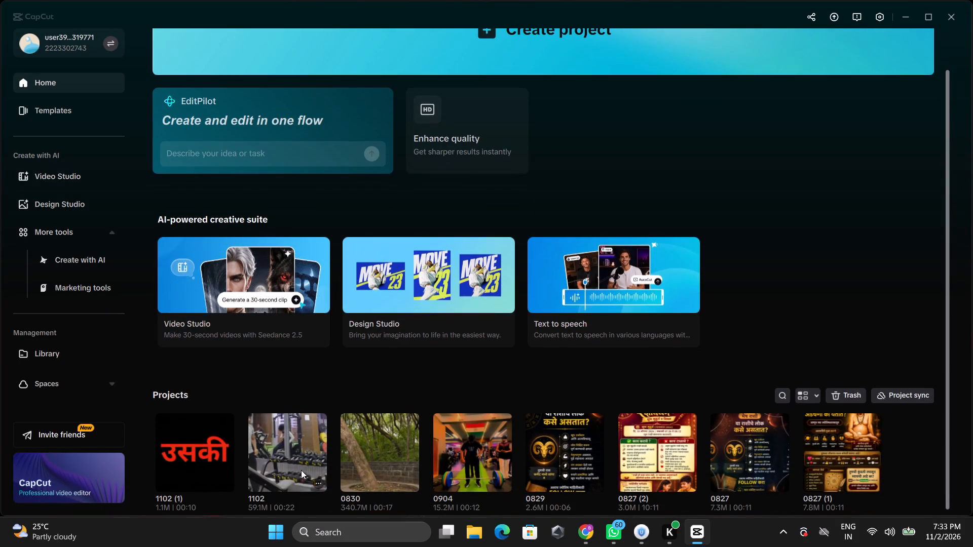
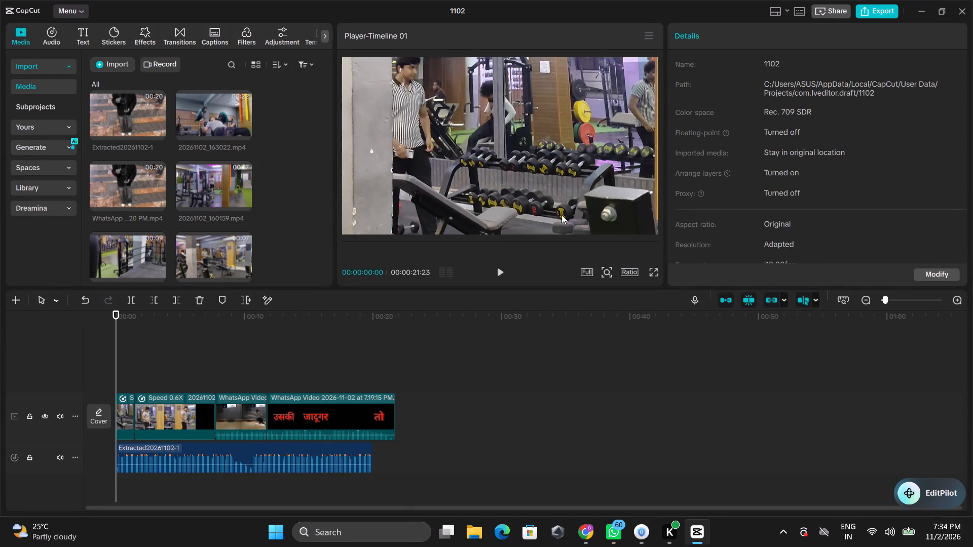
Move the red Hindi lyrics clip onto its own track above the gym footage, starting at 00:00.
drag(327, 414, 248, 362)
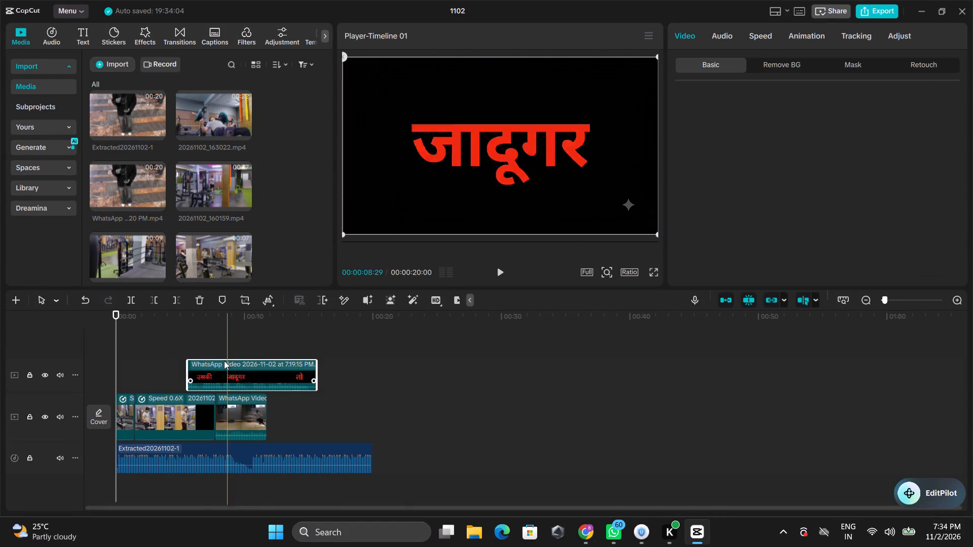
drag(236, 367, 165, 371)
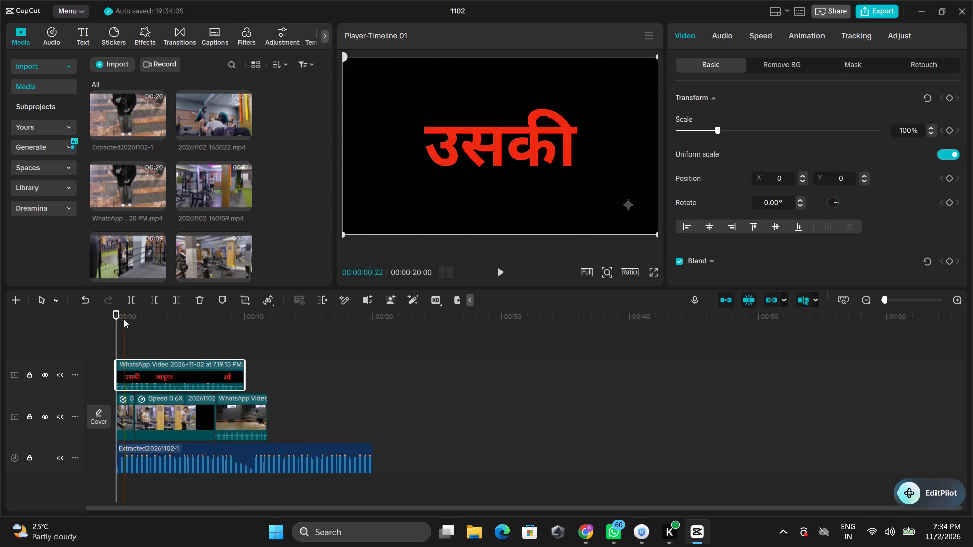
Remove the lyrics clip's background with Chroma key, picking black as the key colour, and briefly preview the result.
click(216, 370)
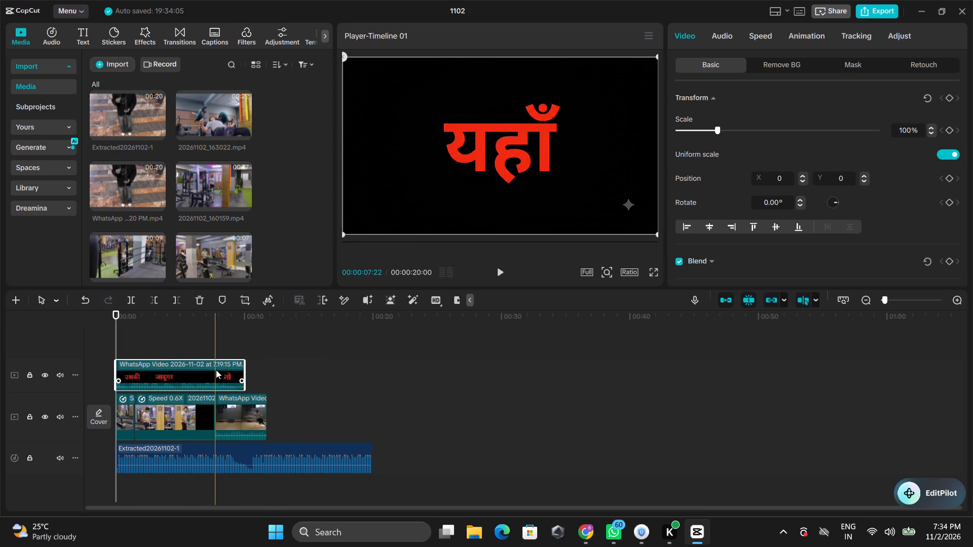
click(797, 66)
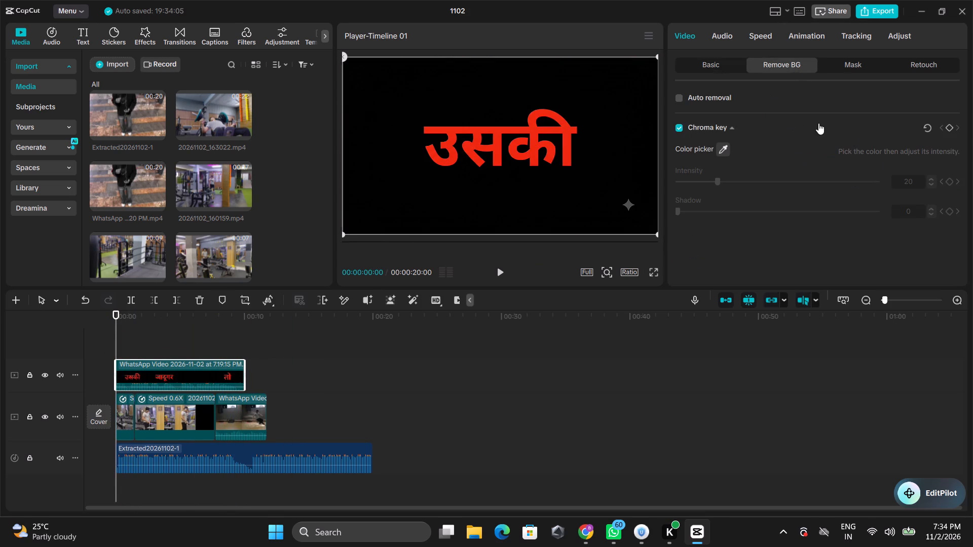
click(720, 148)
drag(647, 150, 624, 165)
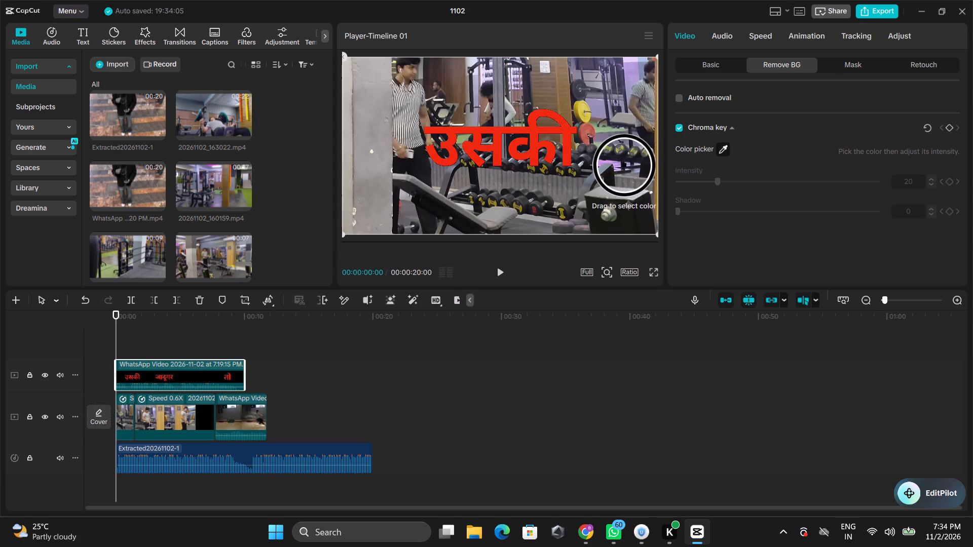
drag(624, 165, 624, 167)
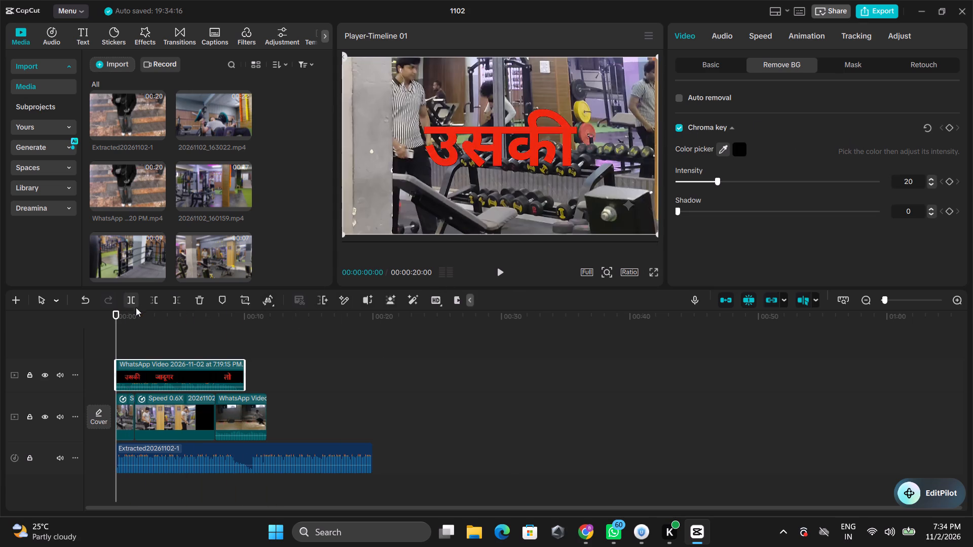
click(505, 277)
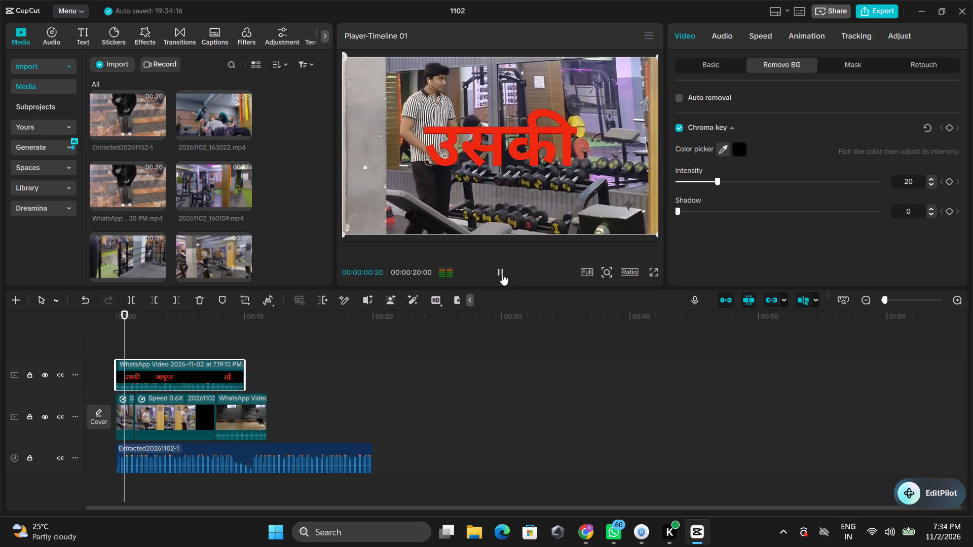
click(506, 271)
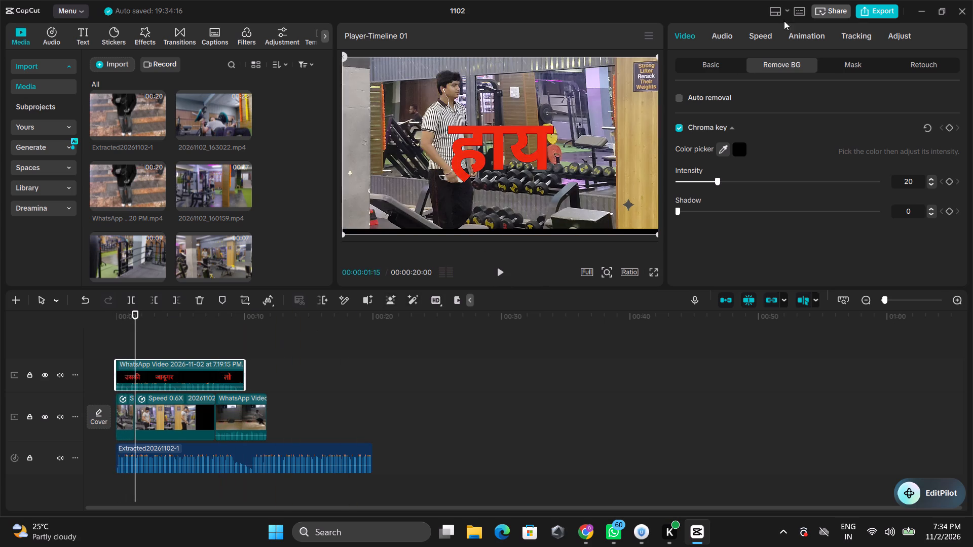
Mute the lyrics clip by lowering its volume to -∞ dB.
click(728, 38)
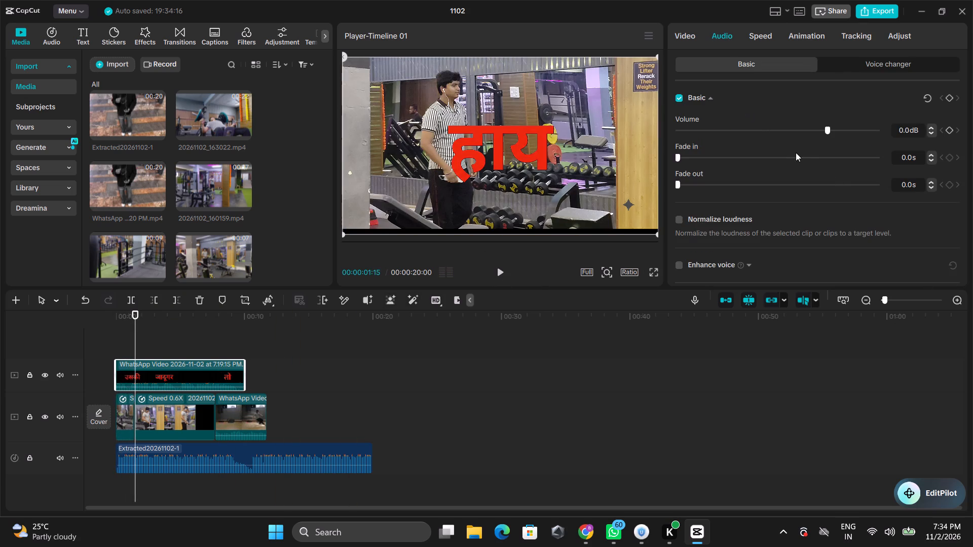
drag(820, 127, 627, 139)
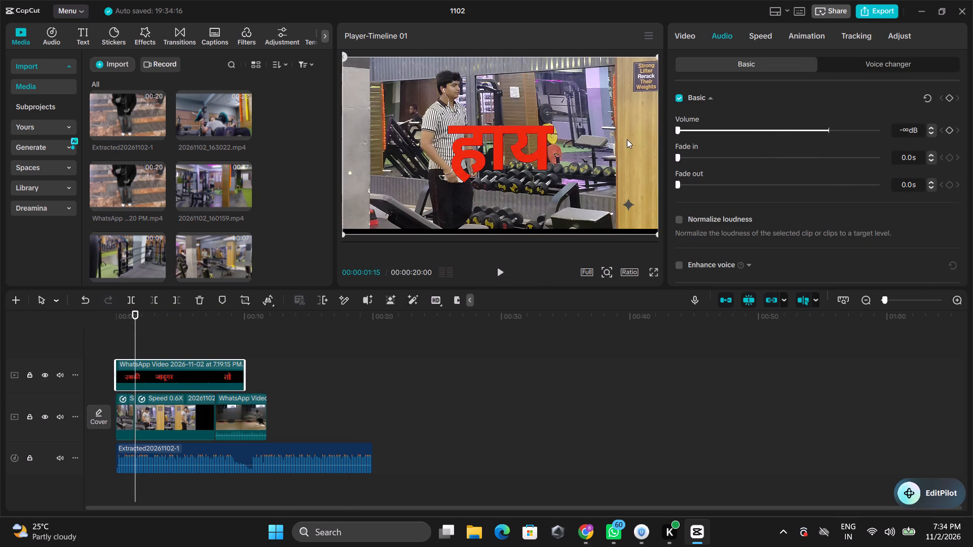
drag(627, 139, 626, 140)
Play the timeline from the beginning to check how the lyrics overlay runs over the gym footage.
drag(136, 309, 122, 316)
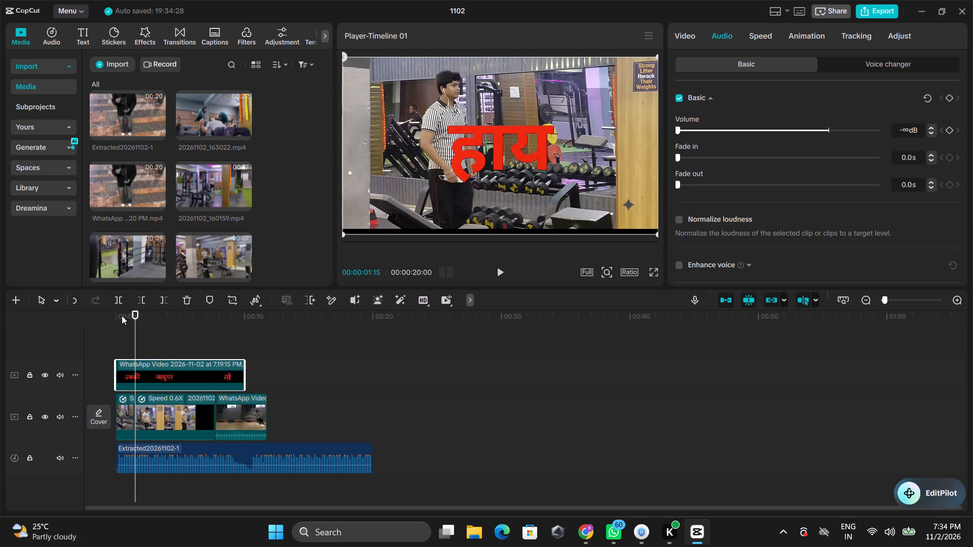
drag(122, 316, 119, 318)
drag(134, 311, 88, 326)
key(space)
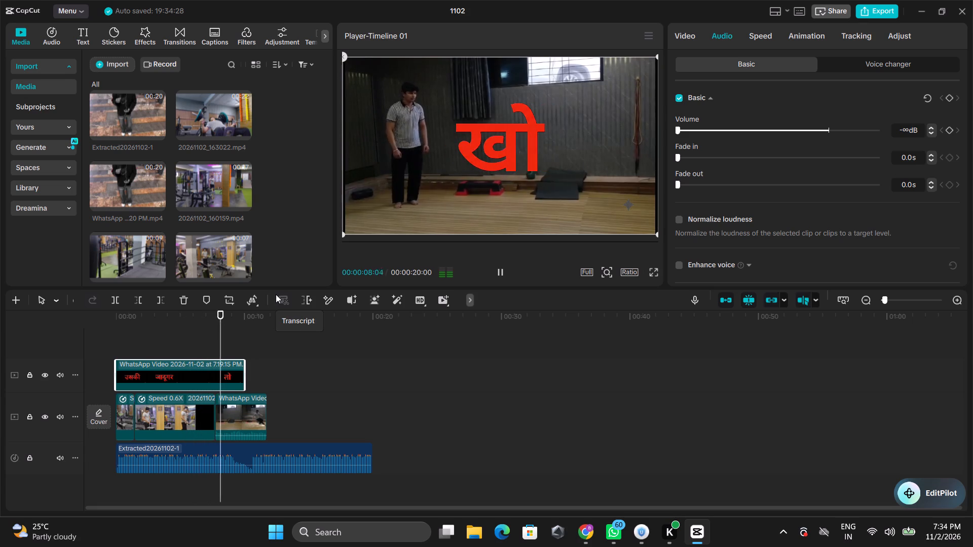
drag(232, 314, 98, 365)
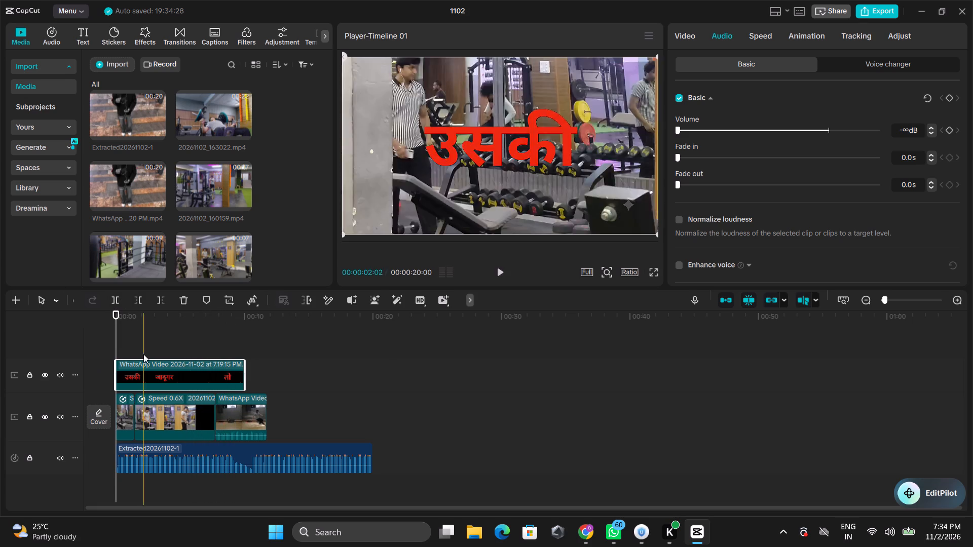
key(space)
key(space)
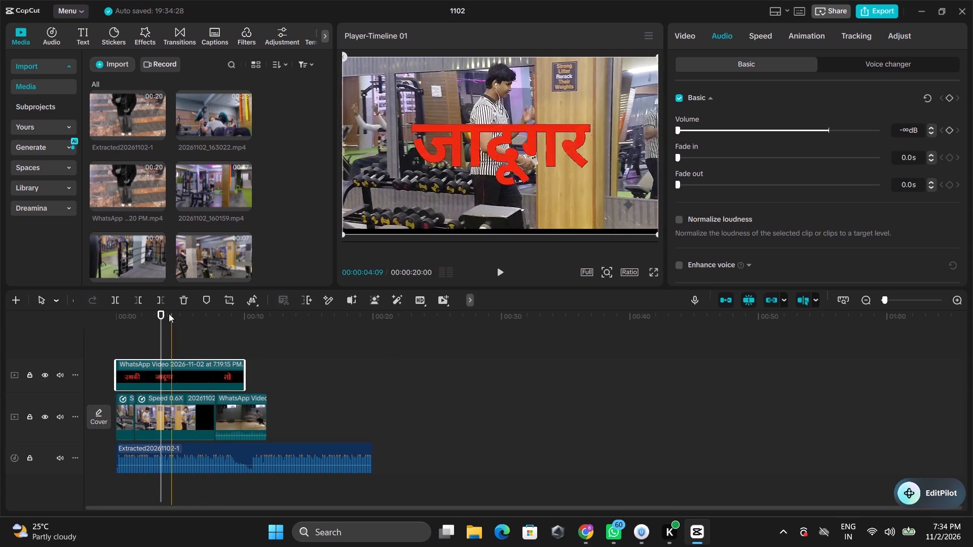
drag(160, 314, 63, 345)
key(space)
key(space)
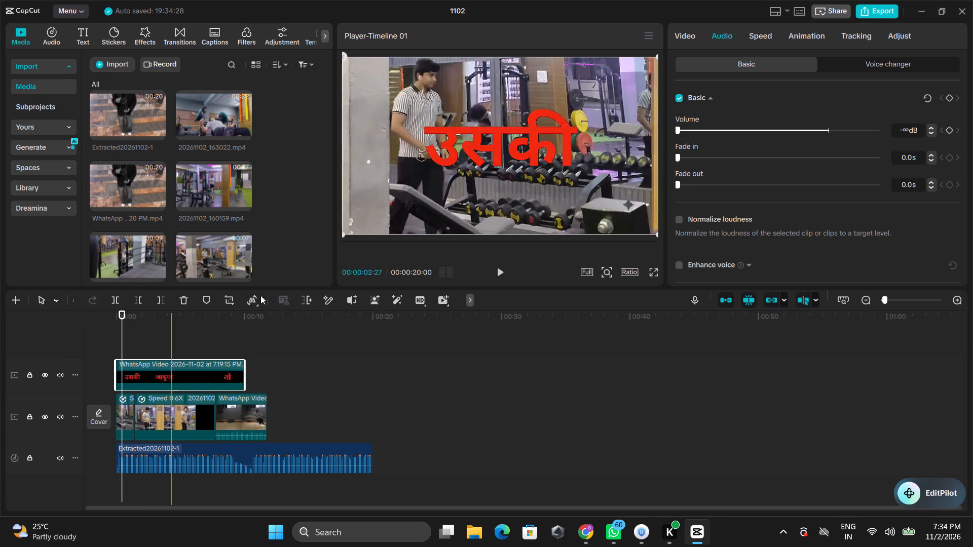
Enlarge the lyrics overlay in the preview and reposition it near the centre of the frame.
drag(658, 232, 680, 269)
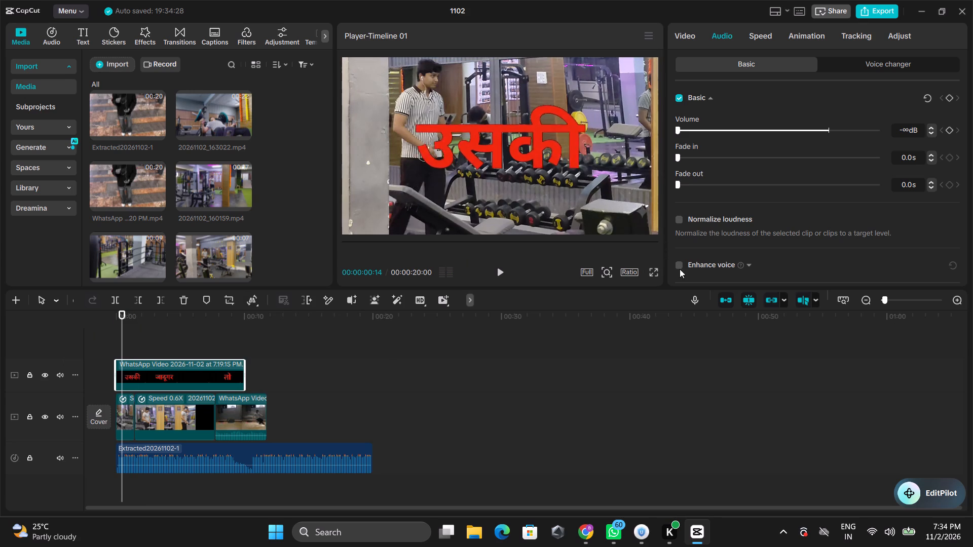
drag(680, 269, 682, 271)
drag(590, 199, 573, 173)
drag(614, 210, 585, 204)
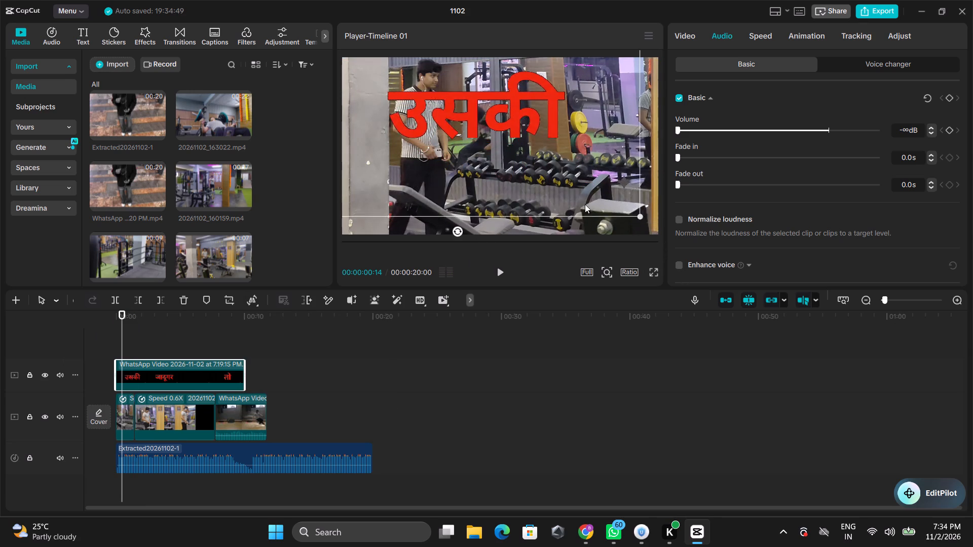
drag(585, 204, 571, 209)
drag(620, 220, 655, 251)
drag(537, 149, 622, 199)
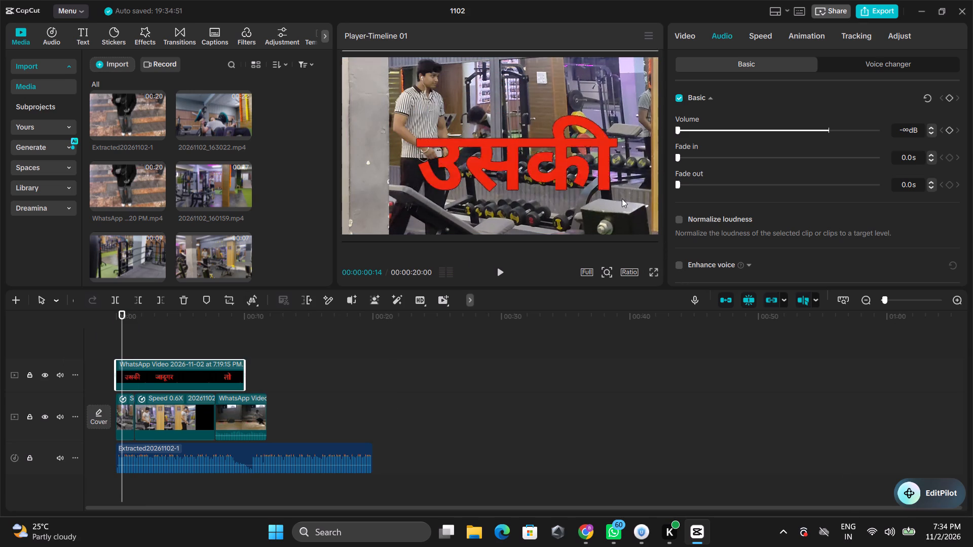
drag(622, 199, 594, 168)
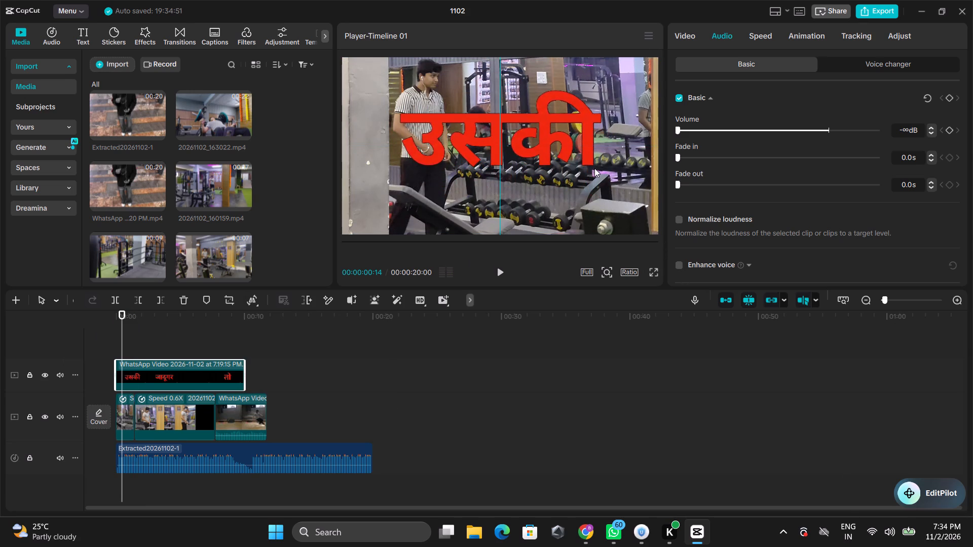
drag(594, 168, 584, 170)
drag(581, 171, 556, 153)
drag(623, 217, 570, 176)
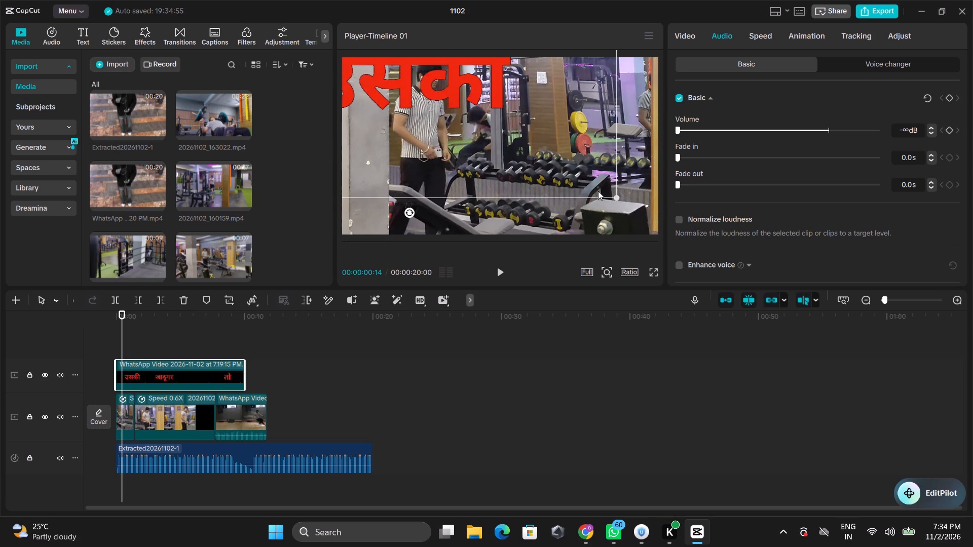
drag(614, 199, 654, 231)
drag(512, 125, 594, 193)
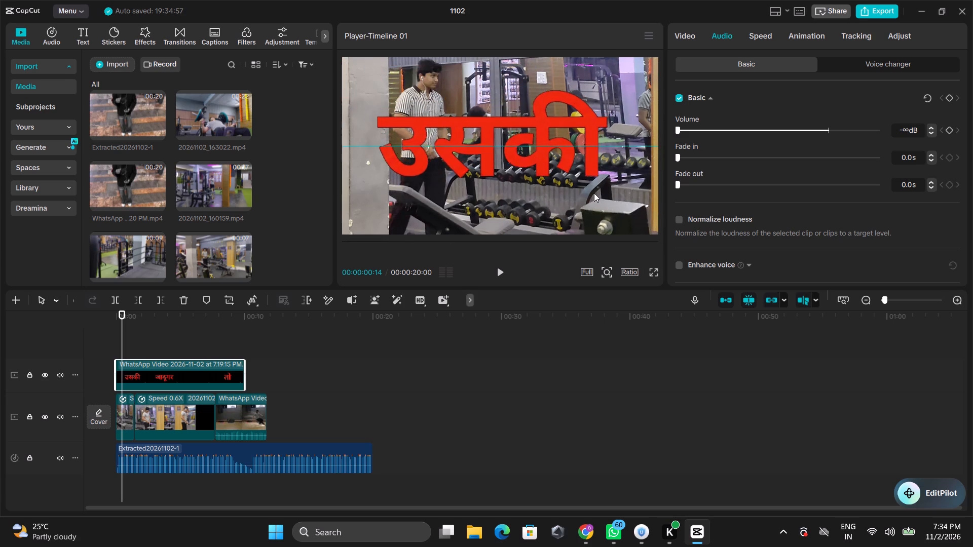
drag(594, 193, 591, 188)
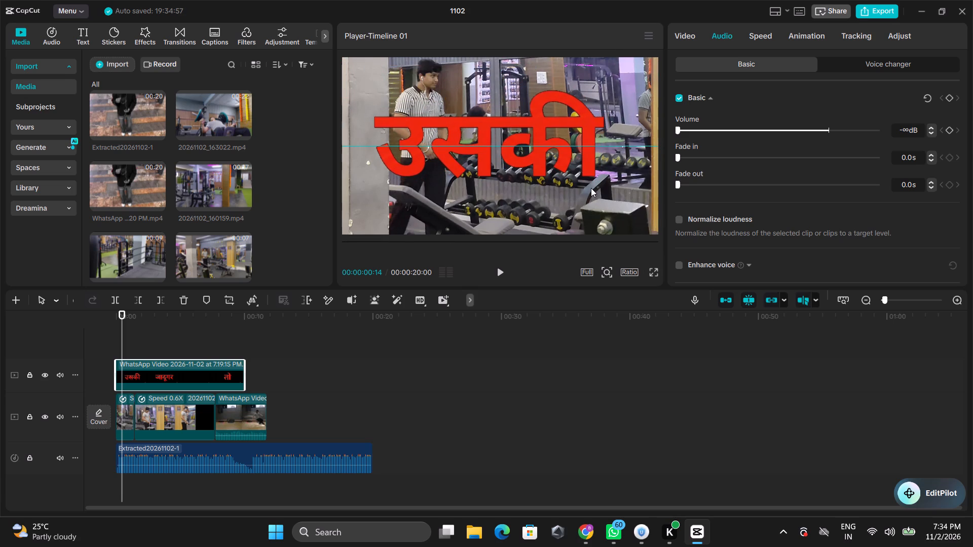
drag(591, 188, 591, 187)
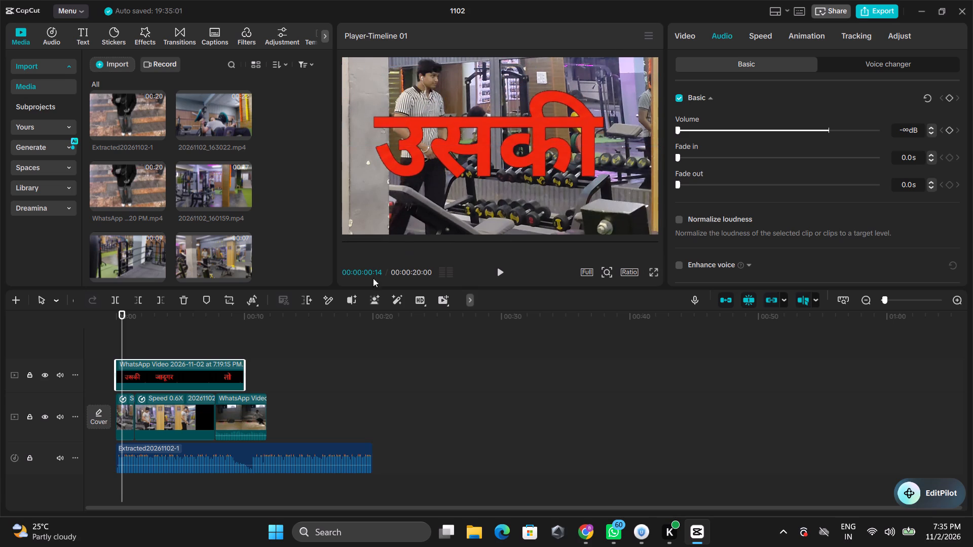
Play the opening seconds in short bursts to check the lyric timing against the gym clips and find a cut point.
click(125, 416)
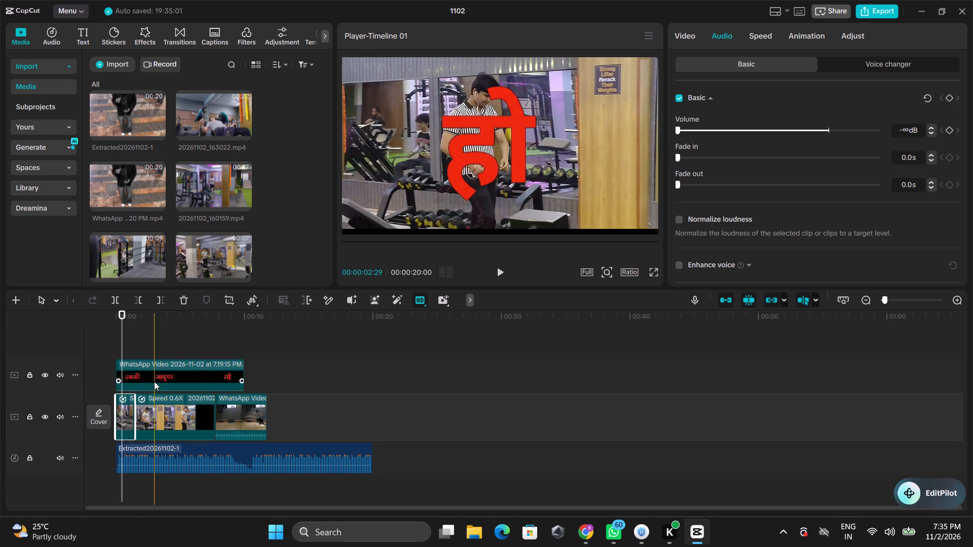
drag(128, 310, 104, 322)
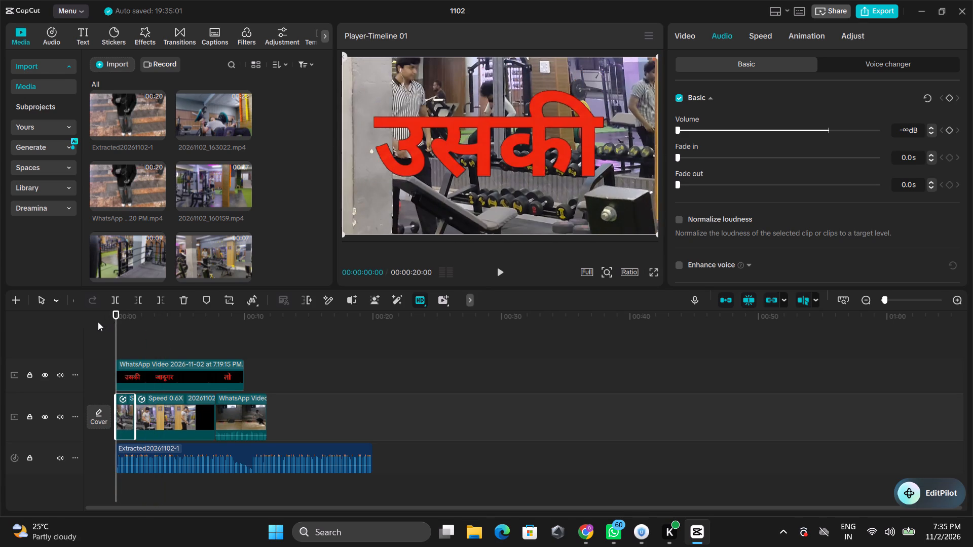
key(space)
key(space)
key(space)
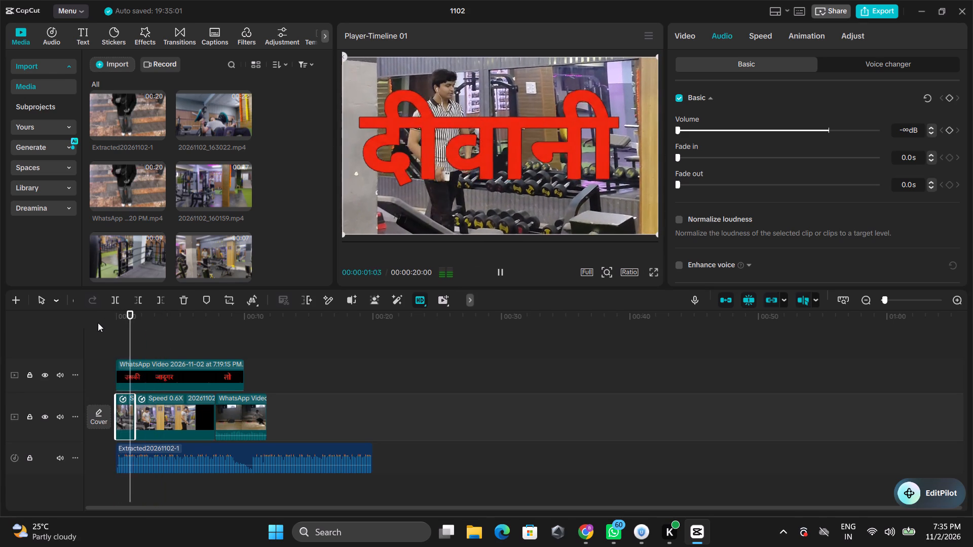
key(space)
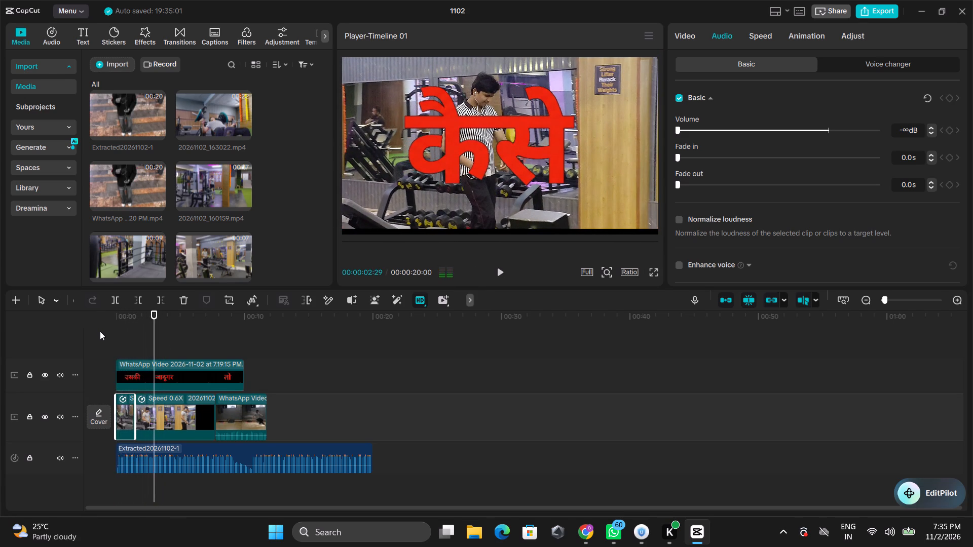
key(space)
key(space)
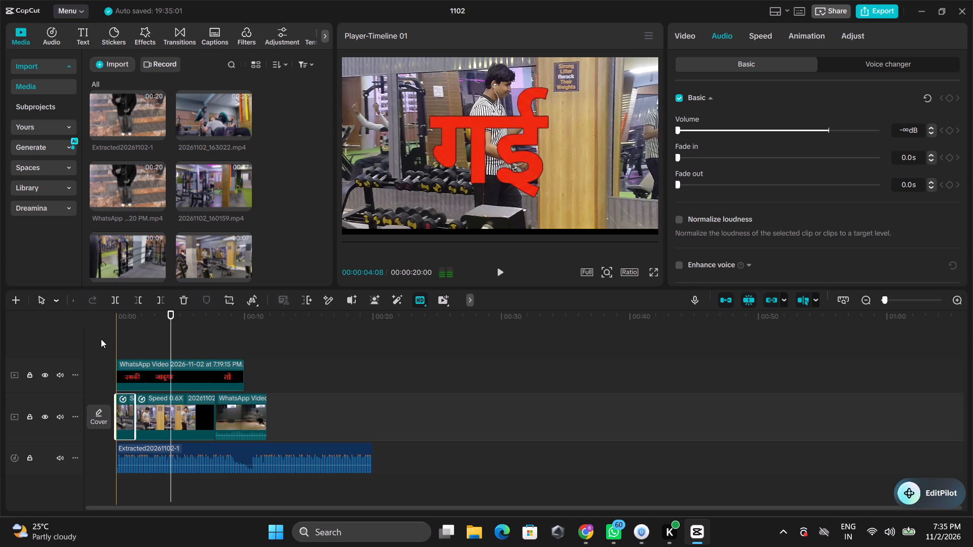
key(space)
key(space)
key(space)
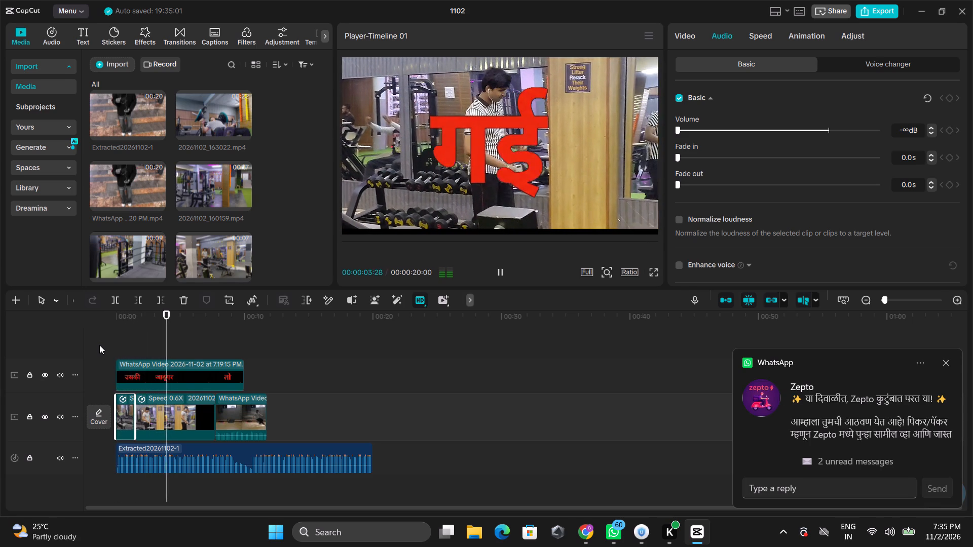
key(space)
key(space)
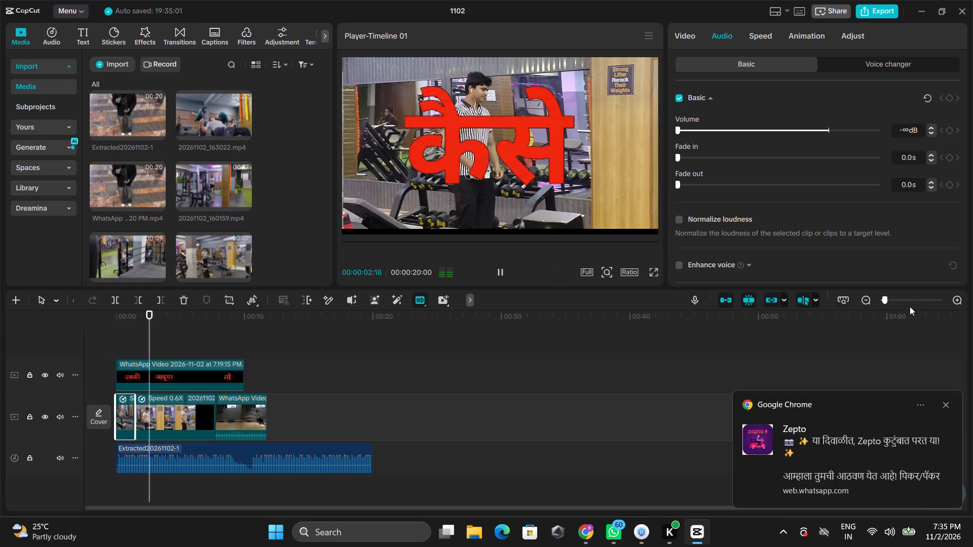
click(501, 270)
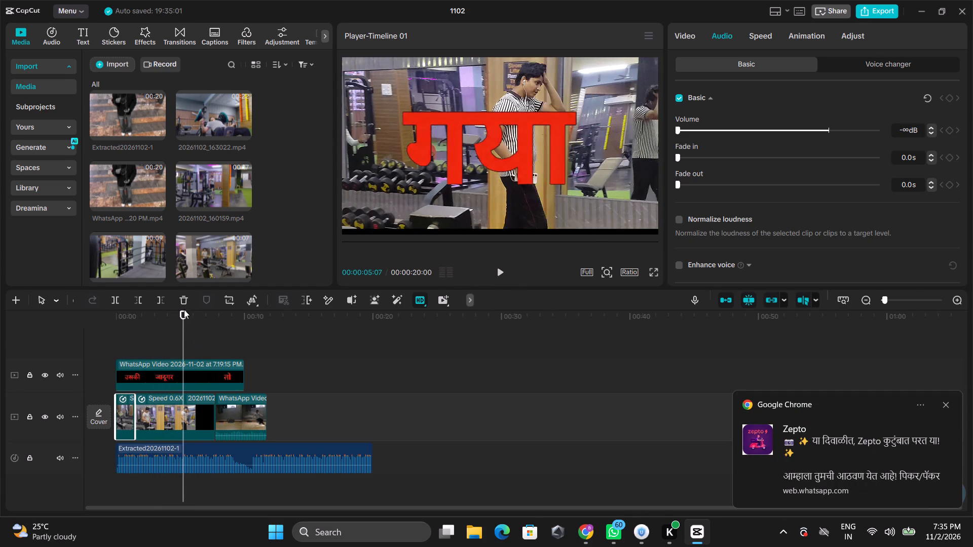
Split the 0.6X gym clip on the main track at 00:00:04:07.
drag(185, 309, 177, 313)
drag(187, 315, 175, 322)
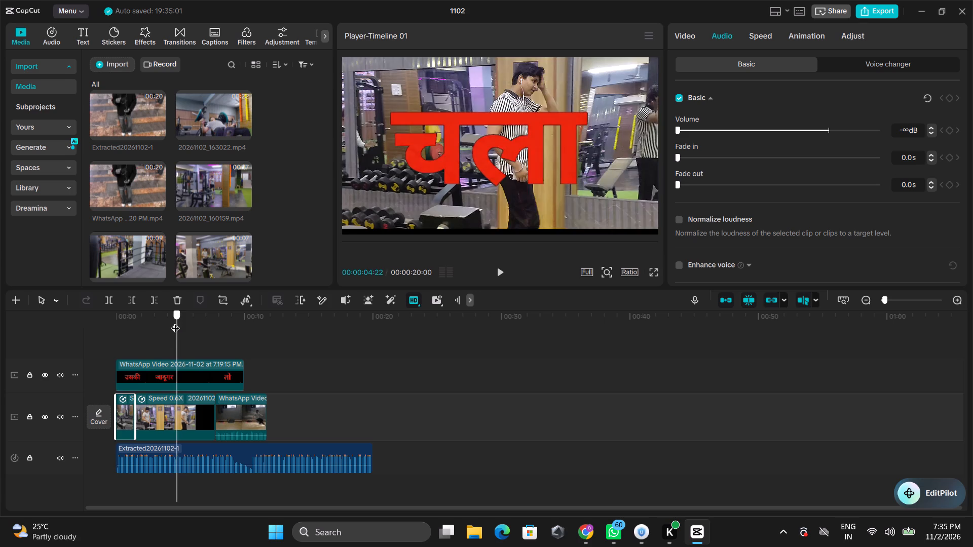
drag(175, 322, 175, 326)
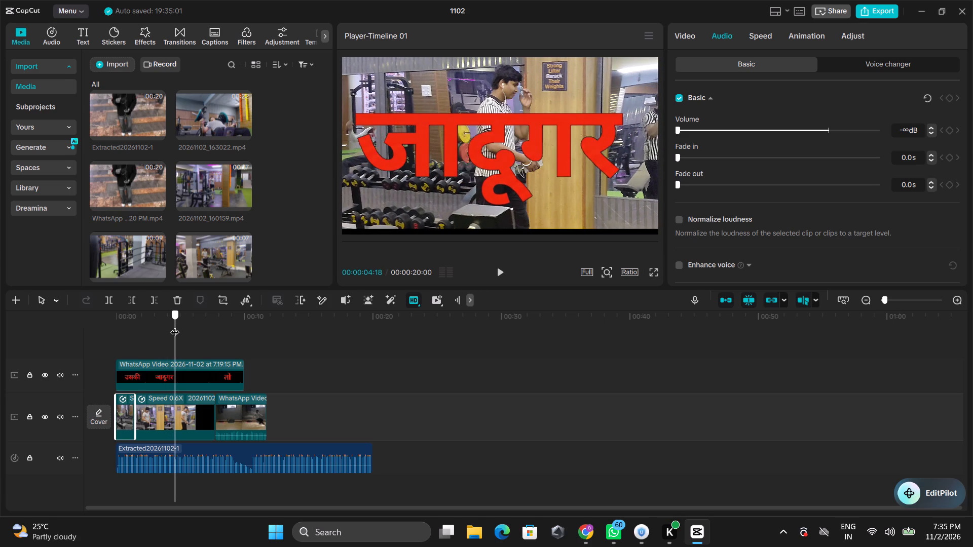
drag(175, 326, 170, 330)
click(111, 302)
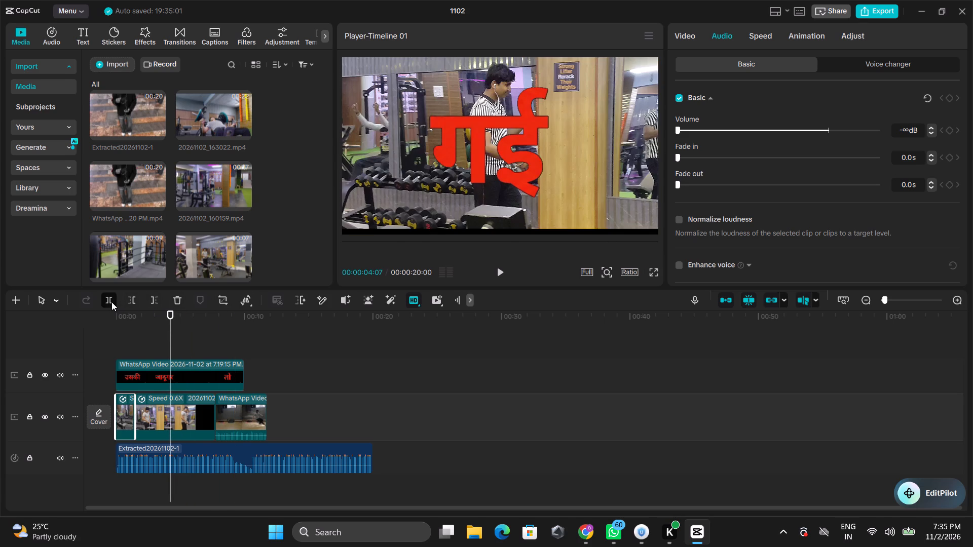
Split the lyrics overlay clip at 00:00:04:07, matching the cut in the gym footage below.
click(171, 371)
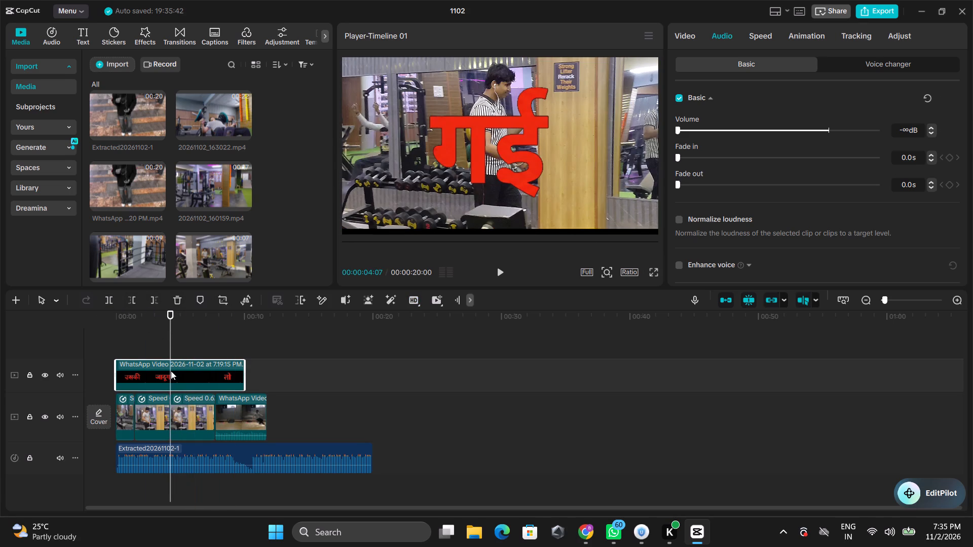
click(113, 298)
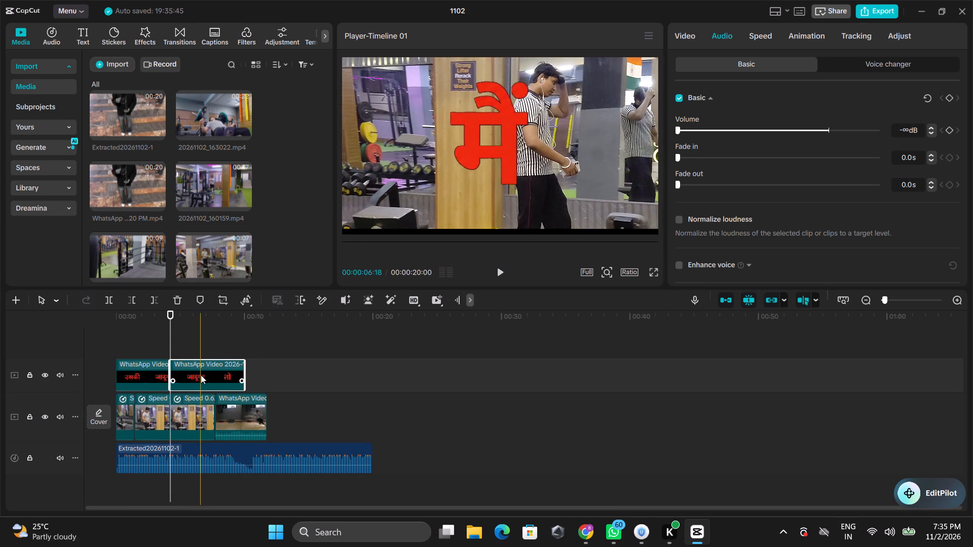
Slow the lyrics segment after the cut to 0.79x speed.
click(760, 35)
drag(718, 113, 722, 114)
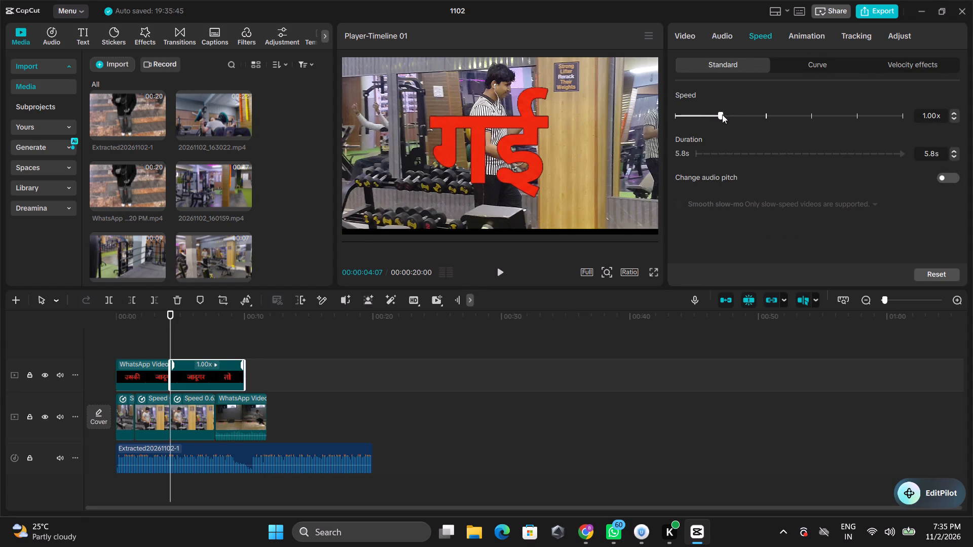
drag(722, 114, 712, 120)
drag(712, 120, 710, 121)
Play back the slowed lyrics to find a cut point and split that overlay segment at 00:00:07:02.
drag(167, 312, 153, 318)
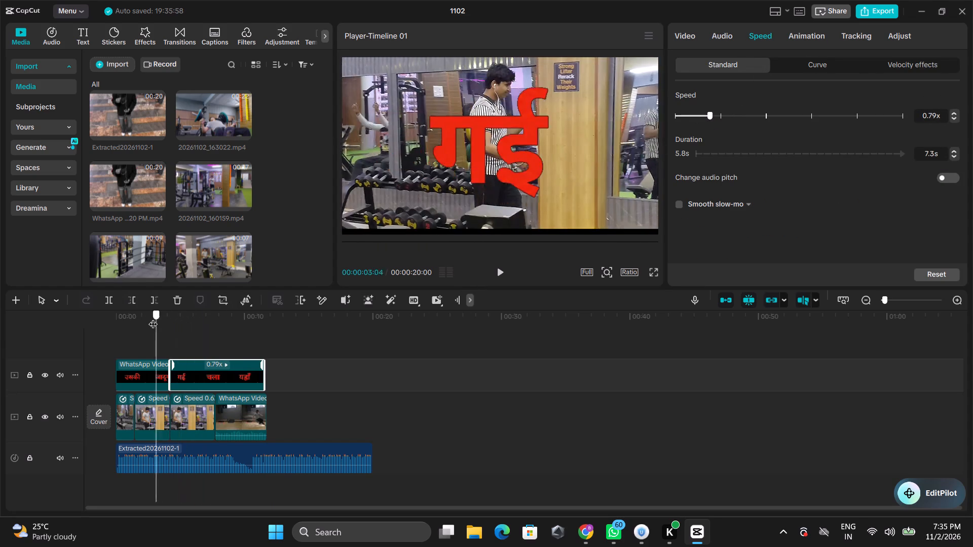
drag(153, 318, 148, 319)
key(space)
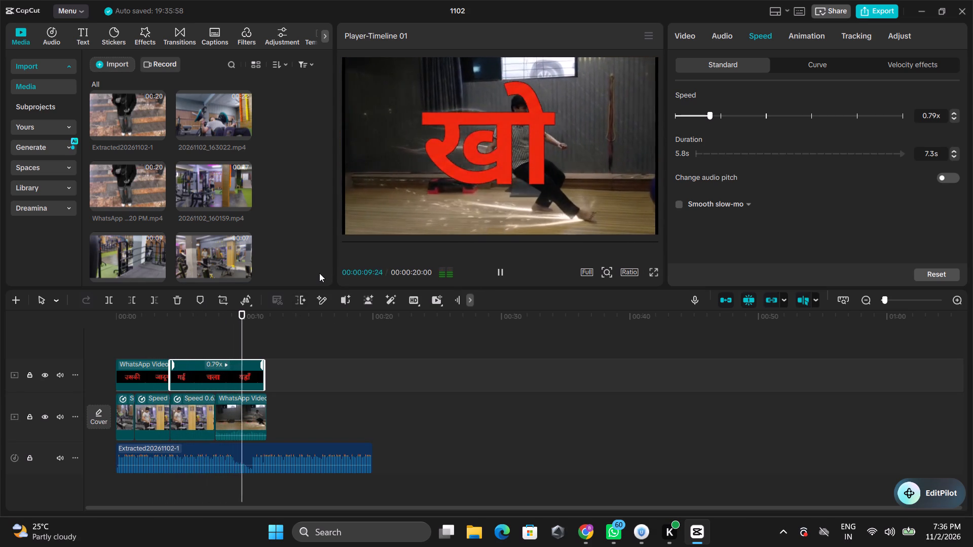
key(space)
drag(255, 316, 244, 324)
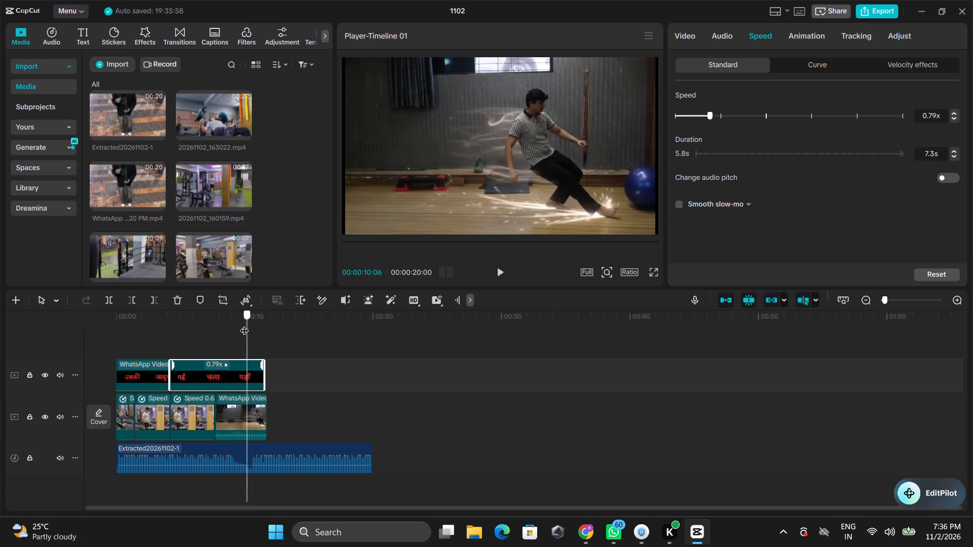
drag(244, 324, 213, 347)
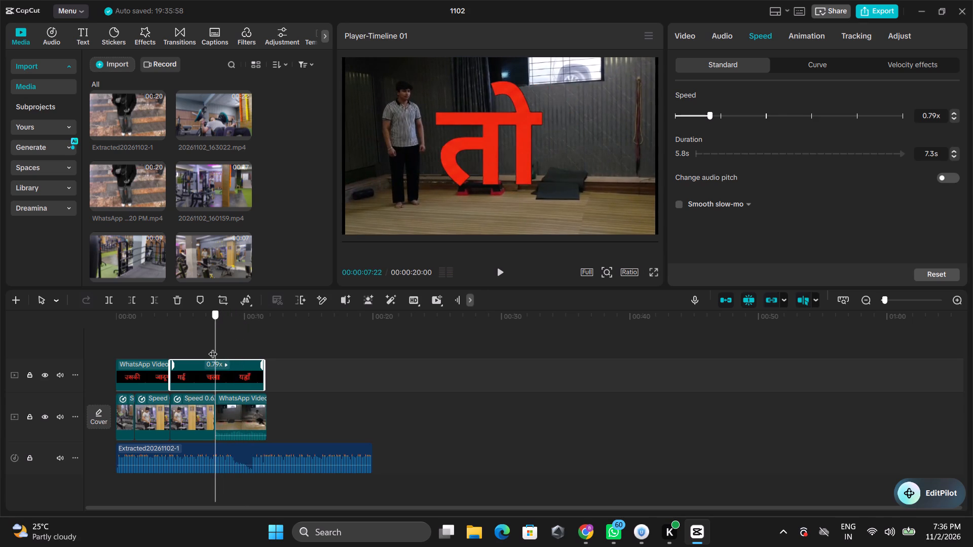
drag(213, 347, 209, 351)
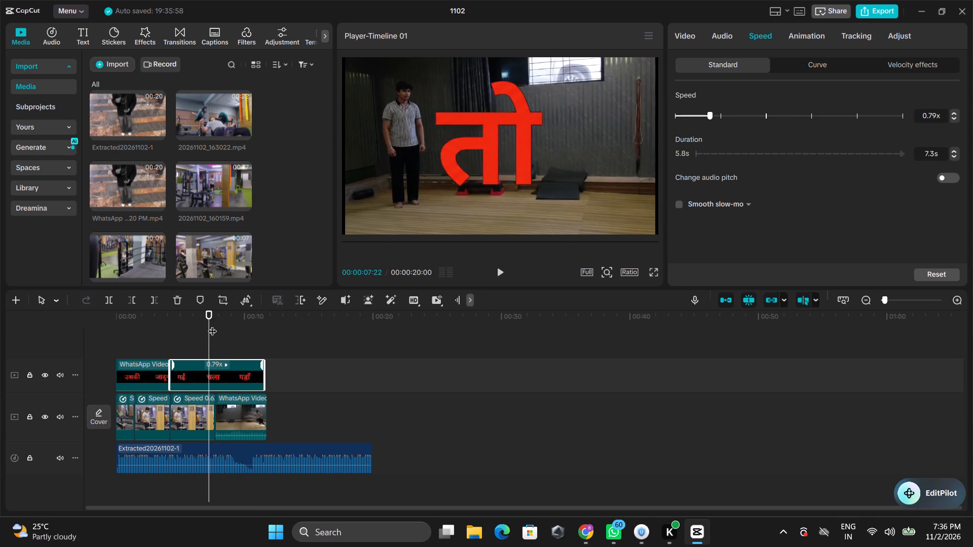
drag(211, 318, 207, 322)
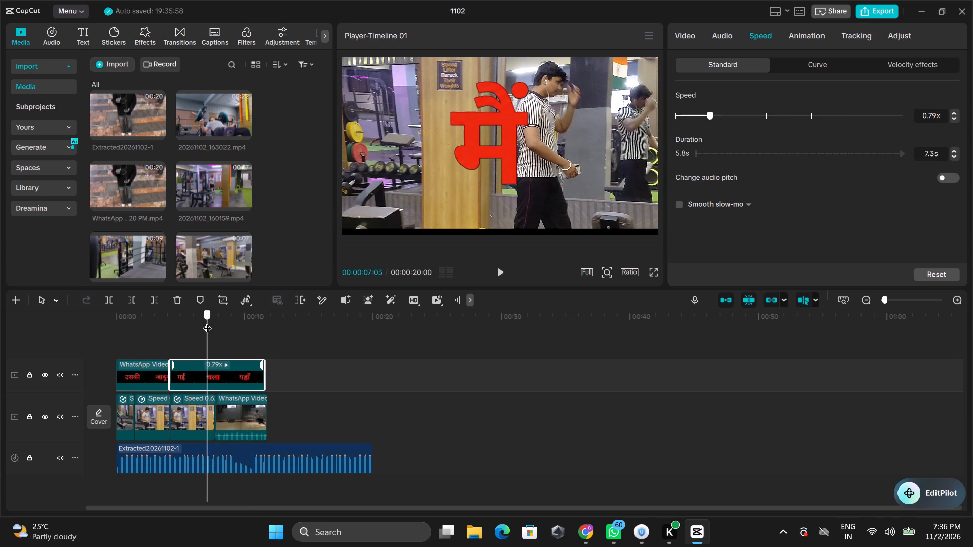
drag(207, 322, 206, 325)
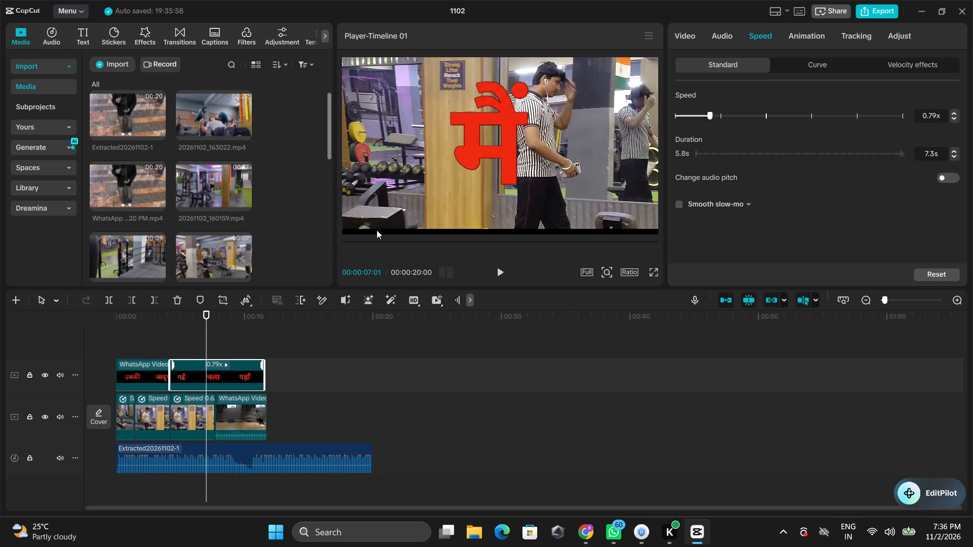
click(207, 315)
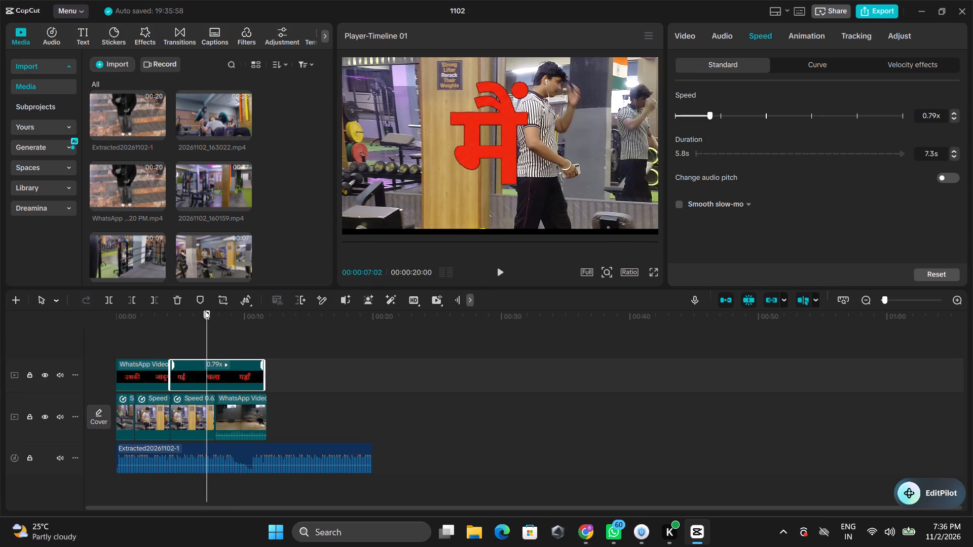
click(107, 302)
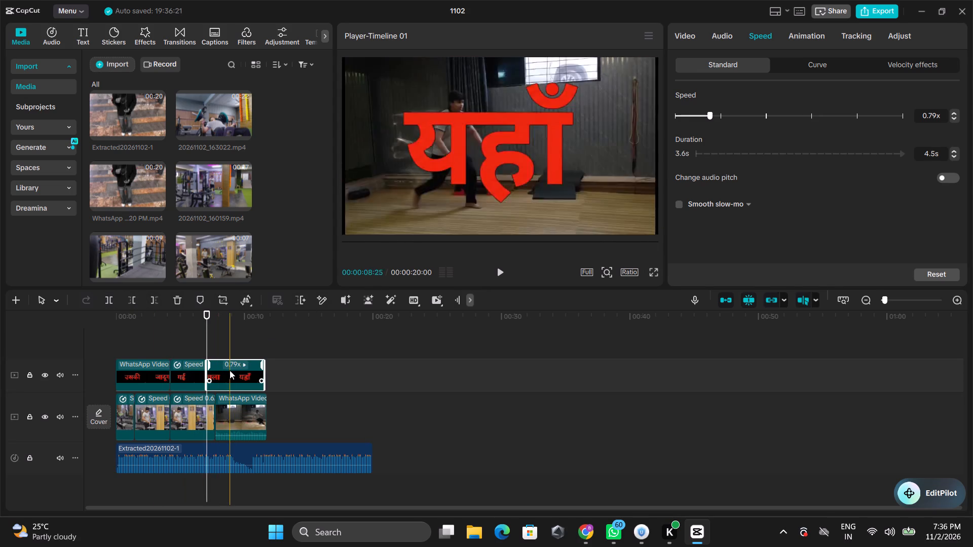
Set the last lyrics segment's speed to 1.00x and replay the timeline from near the start to check the timing.
drag(708, 113, 713, 113)
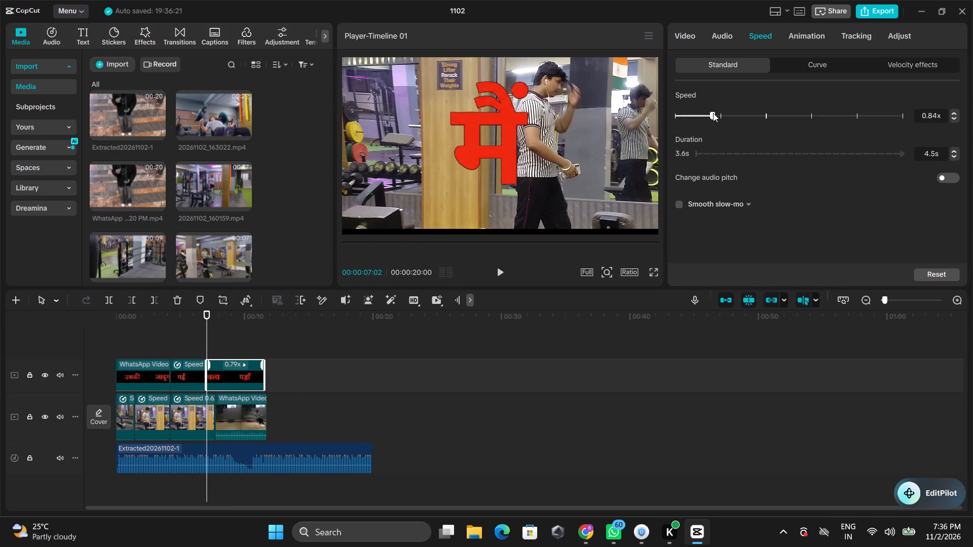
drag(713, 113, 720, 113)
drag(205, 312, 161, 325)
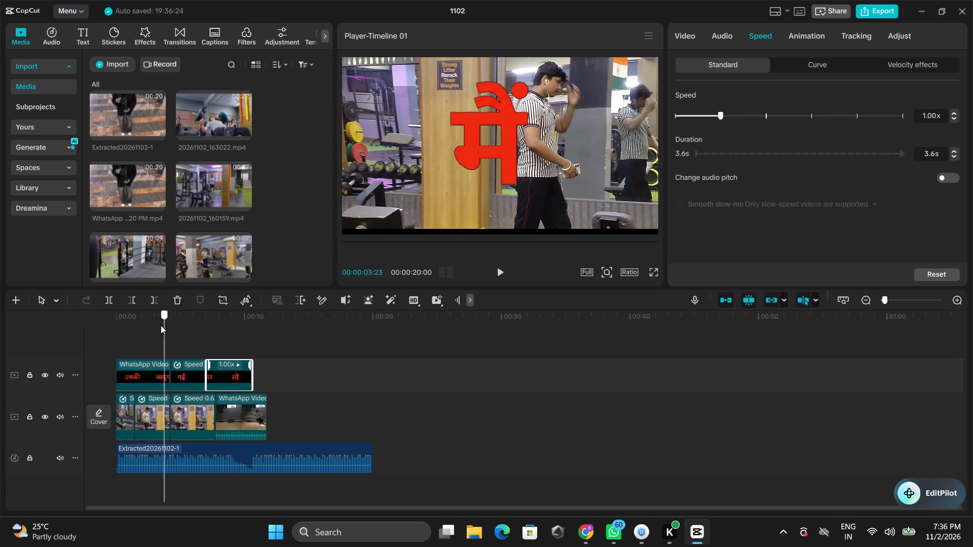
drag(161, 325, 123, 340)
key(space)
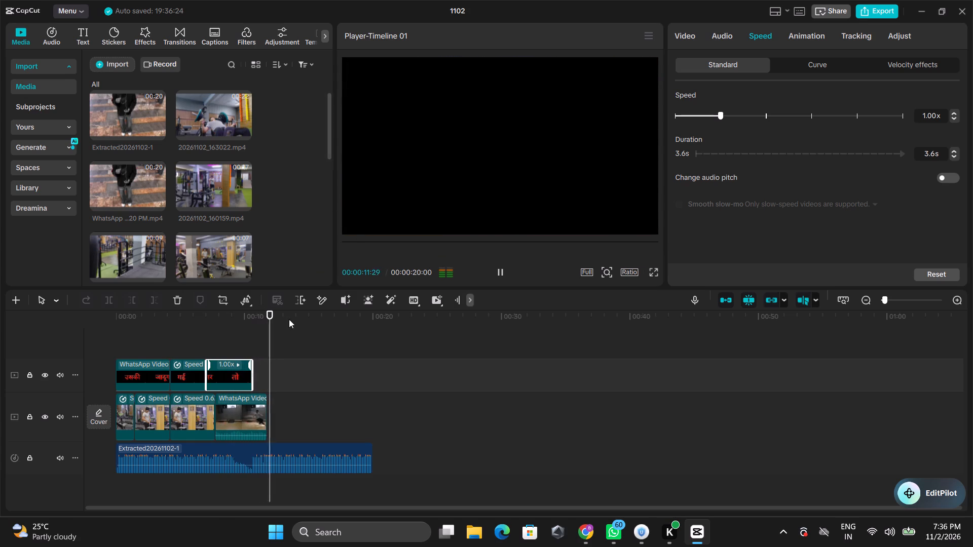
drag(276, 315, 80, 376)
Duplicate the first gym clip and place the copy at the timeline start on a new track above the lyrics.
click(167, 403)
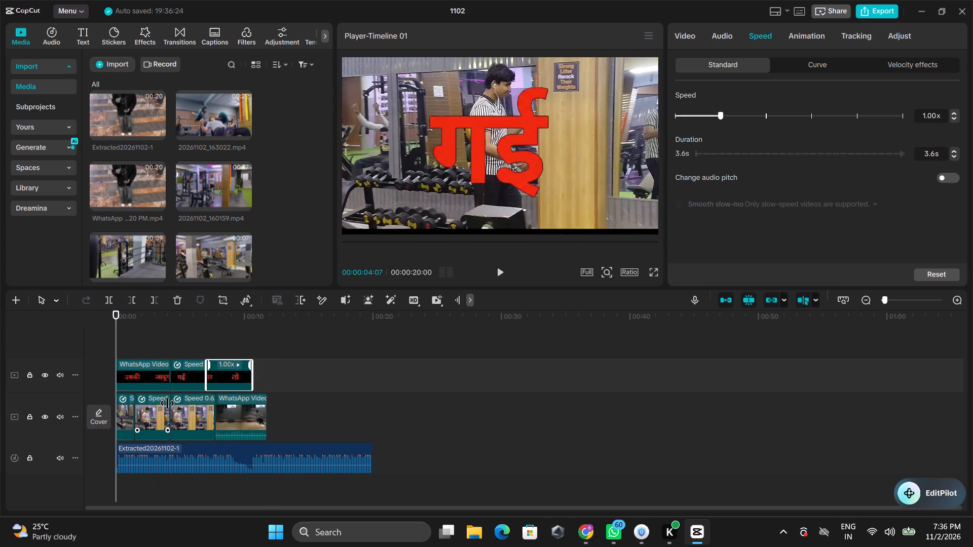
click(124, 410)
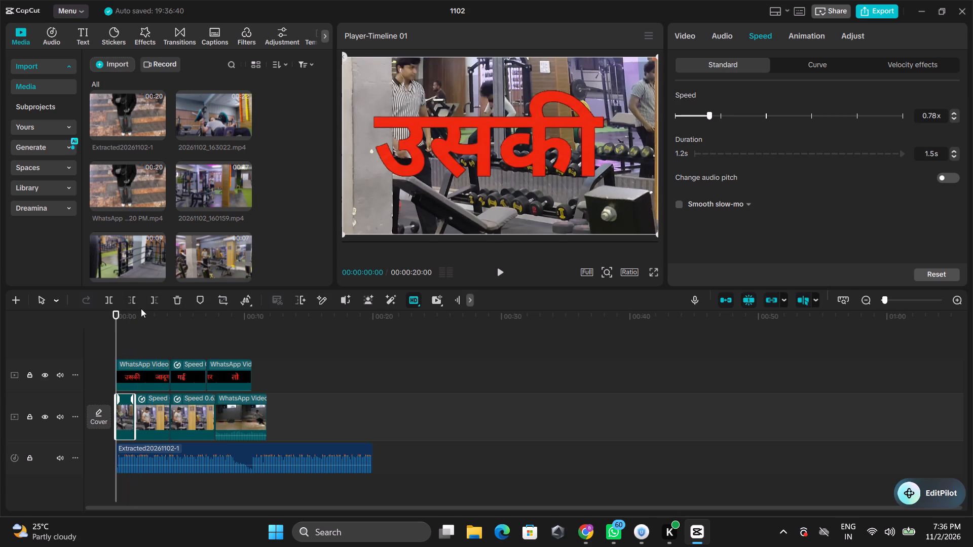
key(ctrl+c)
click(137, 338)
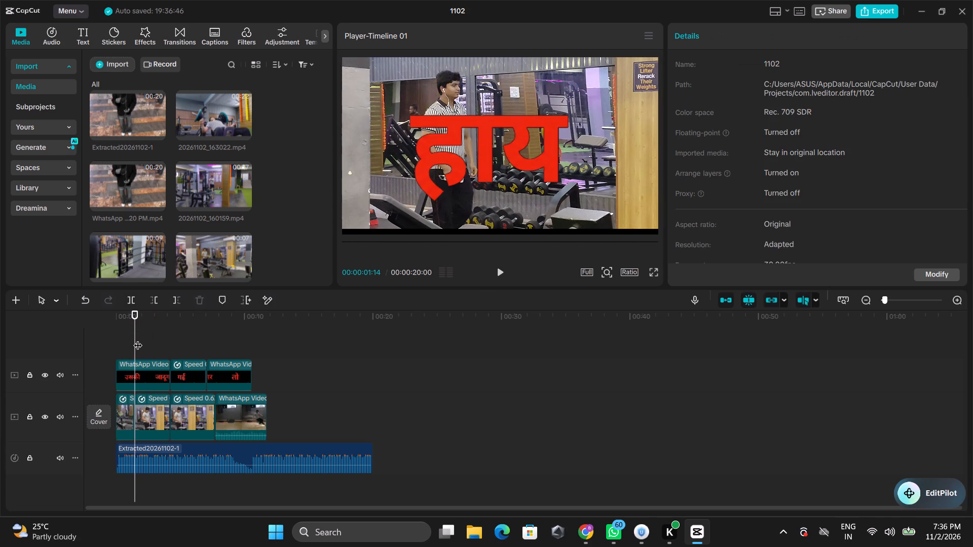
key(ctrl+v)
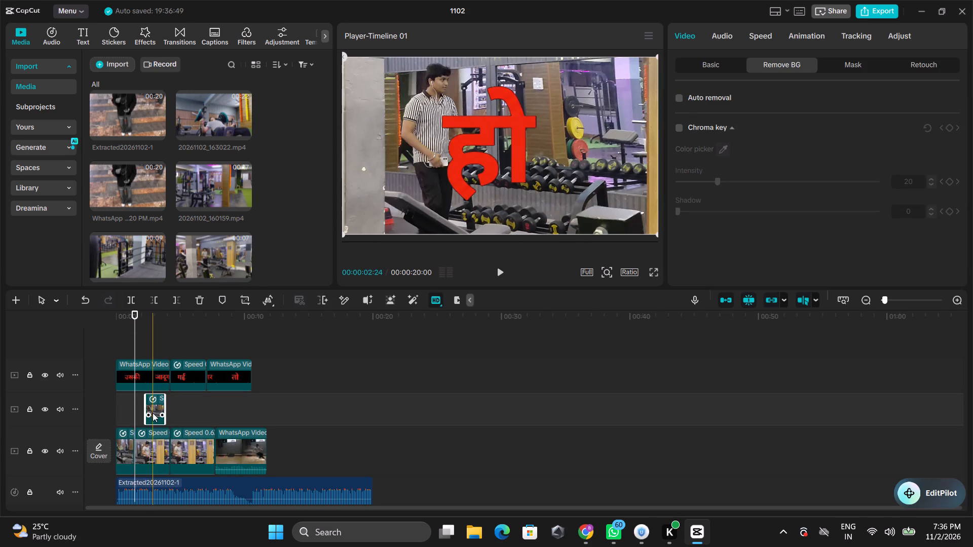
drag(153, 412, 120, 342)
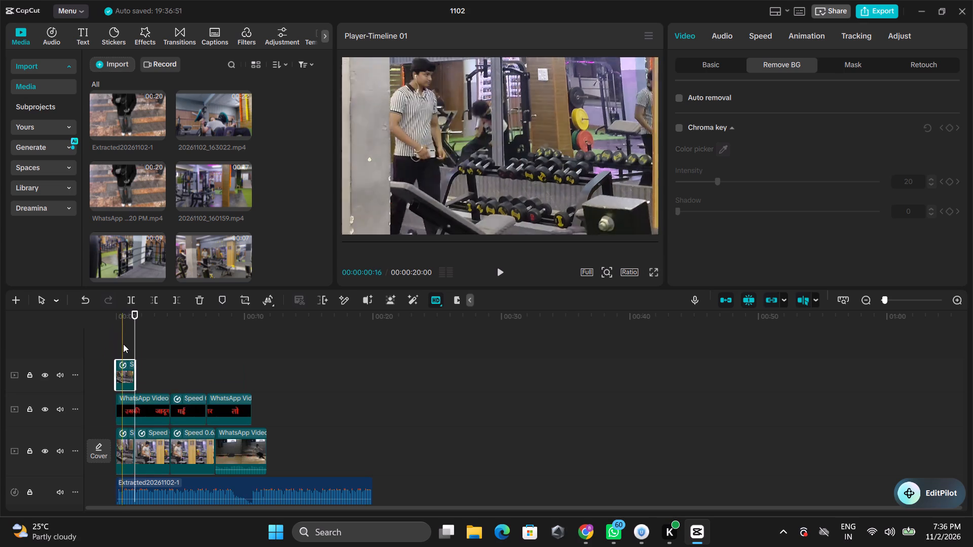
Duplicate the second gym clip and place the copy on the track above the lyrics, after the first copy.
click(147, 449)
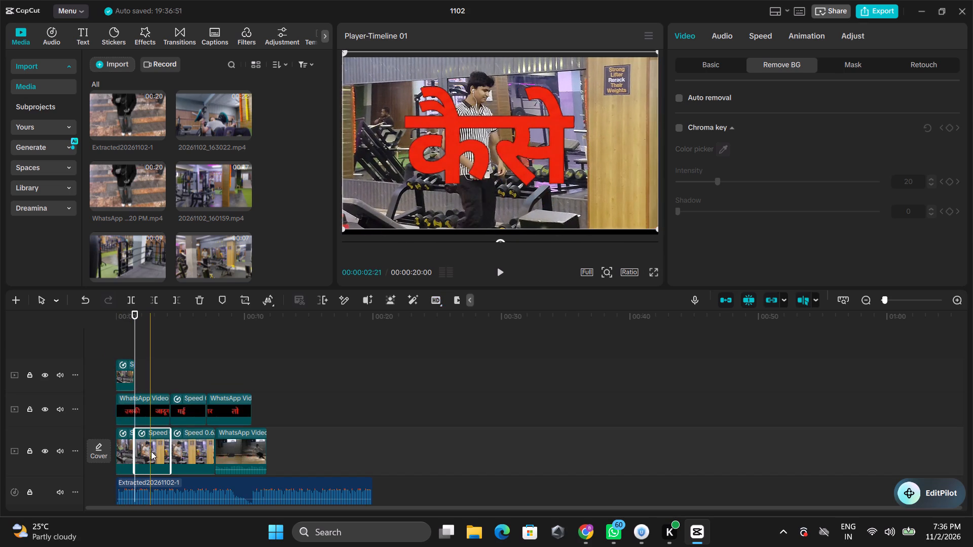
key(ctrl+c)
click(155, 371)
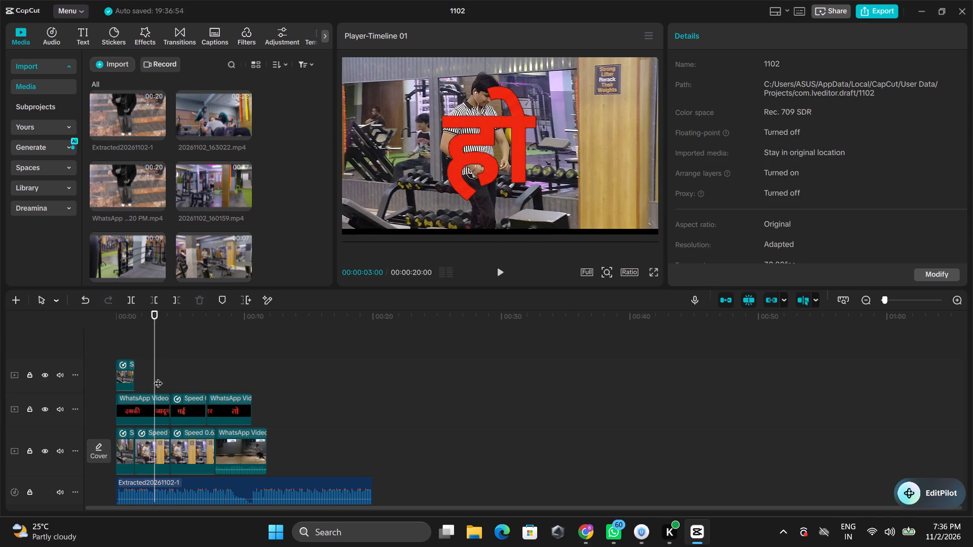
key(ctrl+v)
drag(173, 417, 153, 353)
Duplicate the third gym clip, the one starting at 00:00:04:07, and place the copy on the track above the lyrics.
click(191, 423)
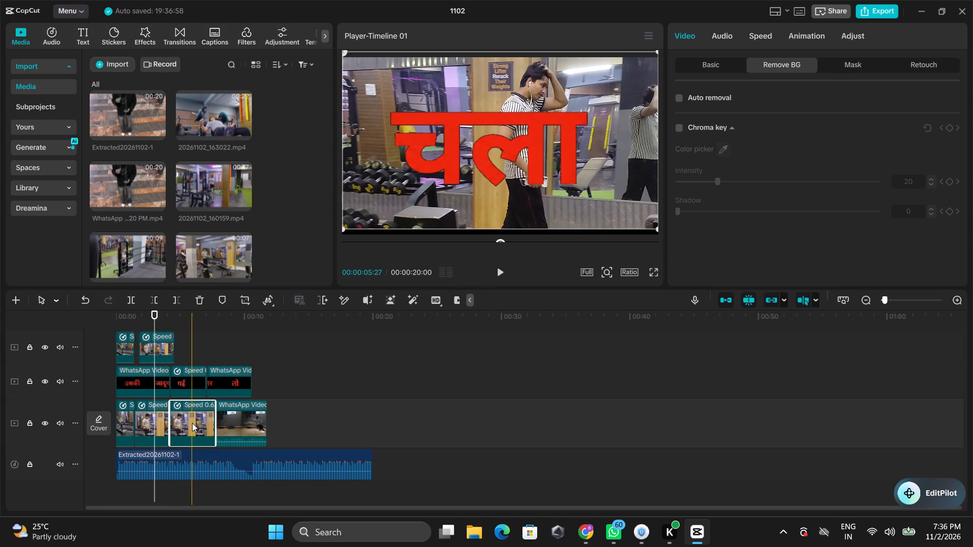
key(ctrl+c)
click(196, 342)
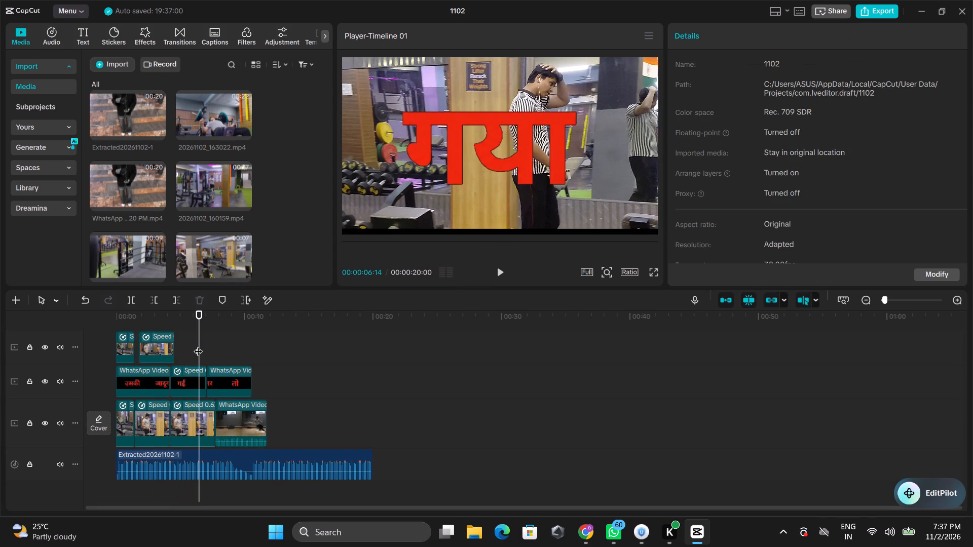
key(ctrl+v)
drag(217, 416, 206, 348)
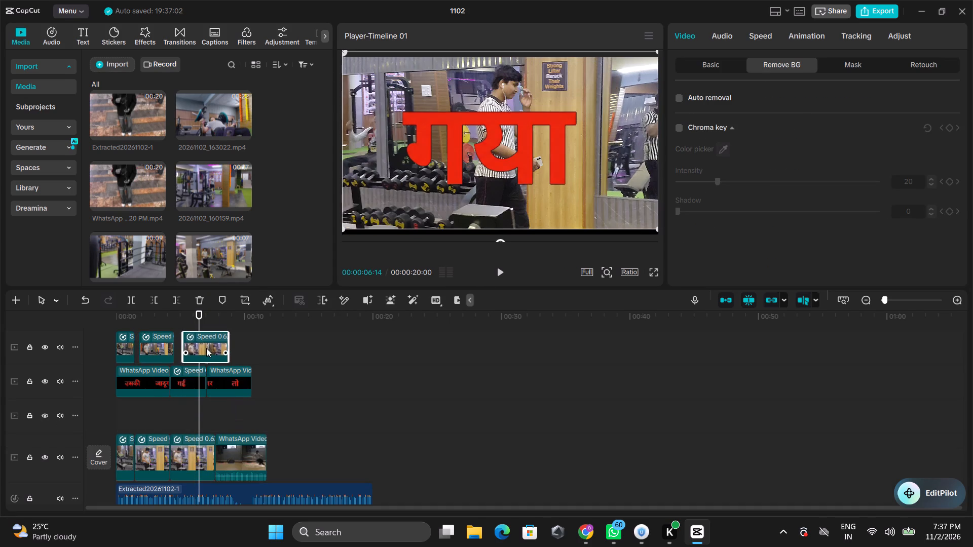
drag(206, 348, 206, 346)
Duplicate the final WhatsApp video clip of the main track and place the copy last on the track above the lyrics.
click(228, 419)
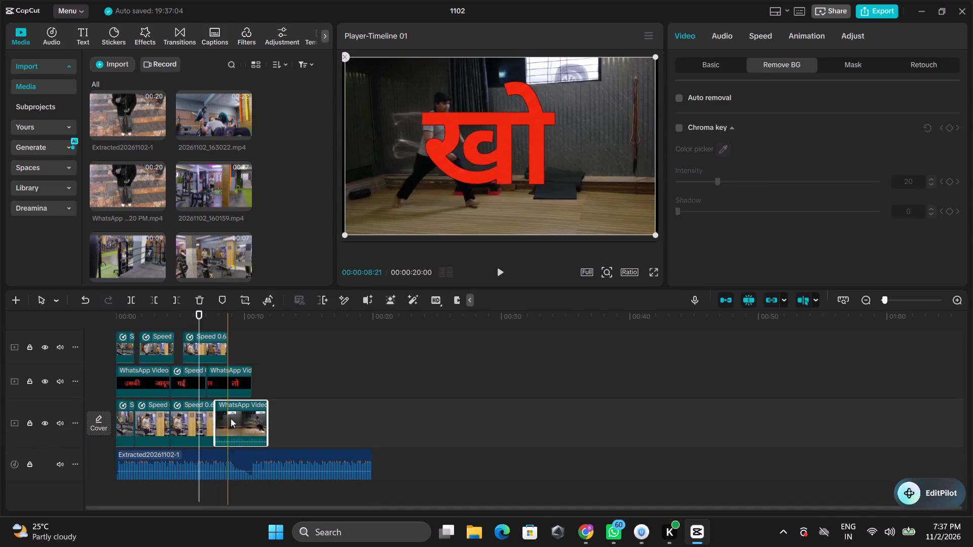
key(ctrl+c)
click(244, 343)
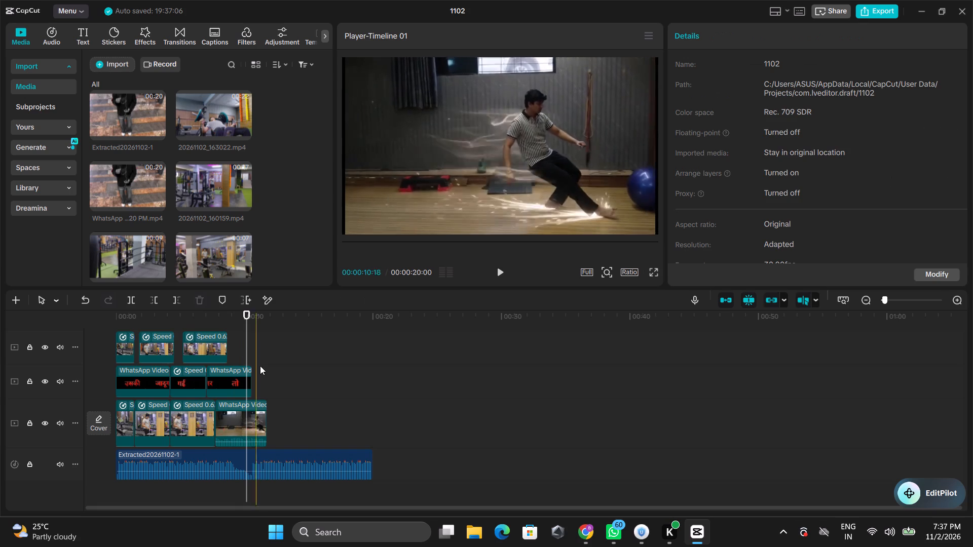
key(ctrl+v)
drag(291, 376, 248, 338)
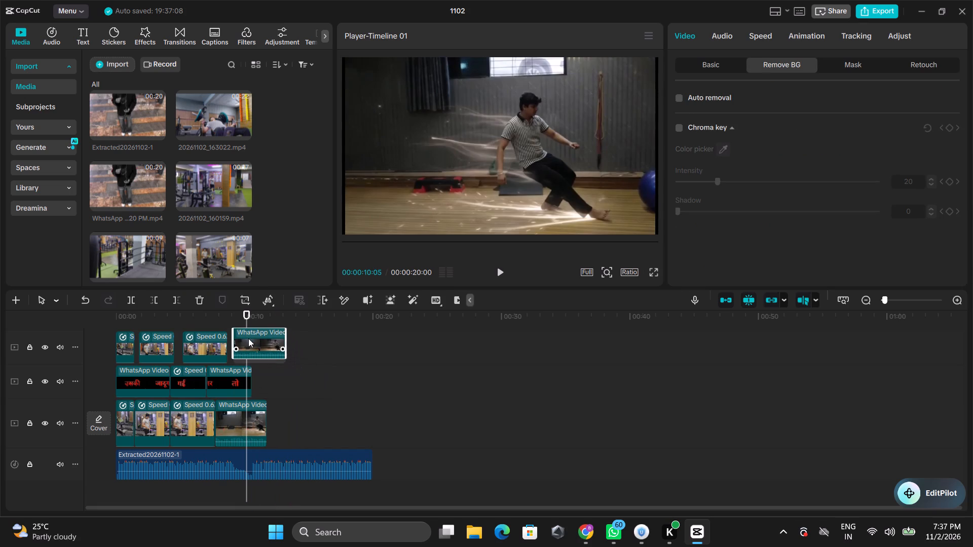
drag(248, 338, 247, 340)
Close the gaps between the copied clips on the top track so each lines up with its original on the main track.
drag(249, 311, 143, 326)
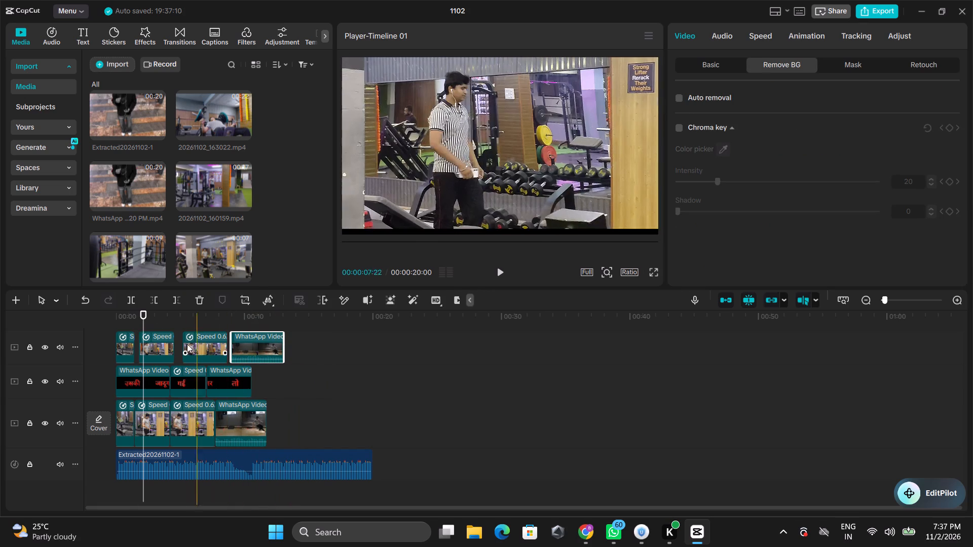
click(164, 345)
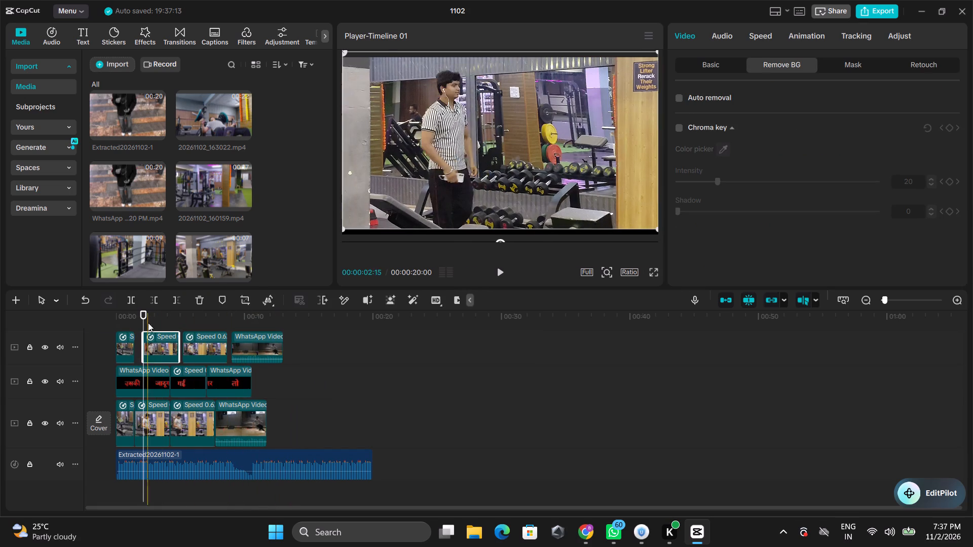
drag(143, 312, 137, 318)
drag(171, 343, 165, 342)
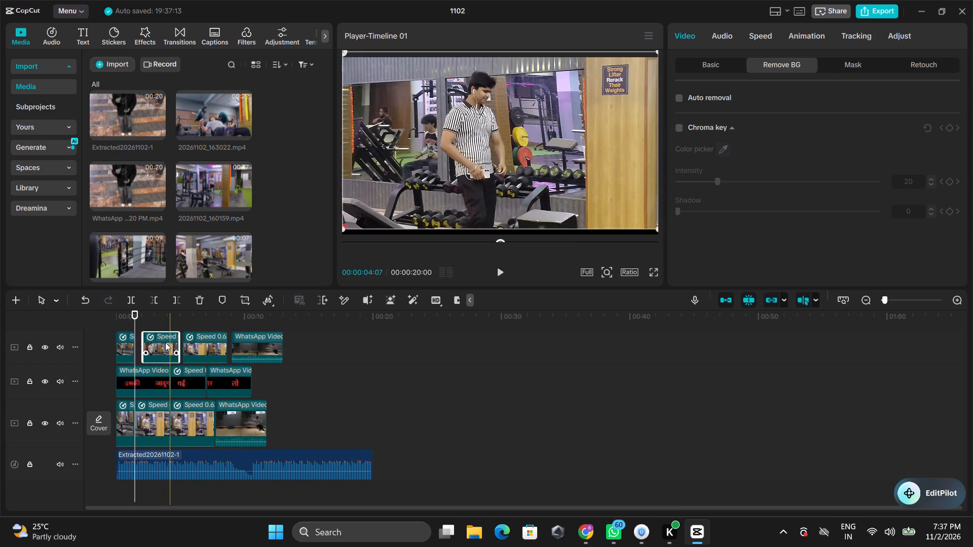
drag(165, 342, 158, 341)
drag(154, 341, 162, 376)
drag(201, 350, 189, 350)
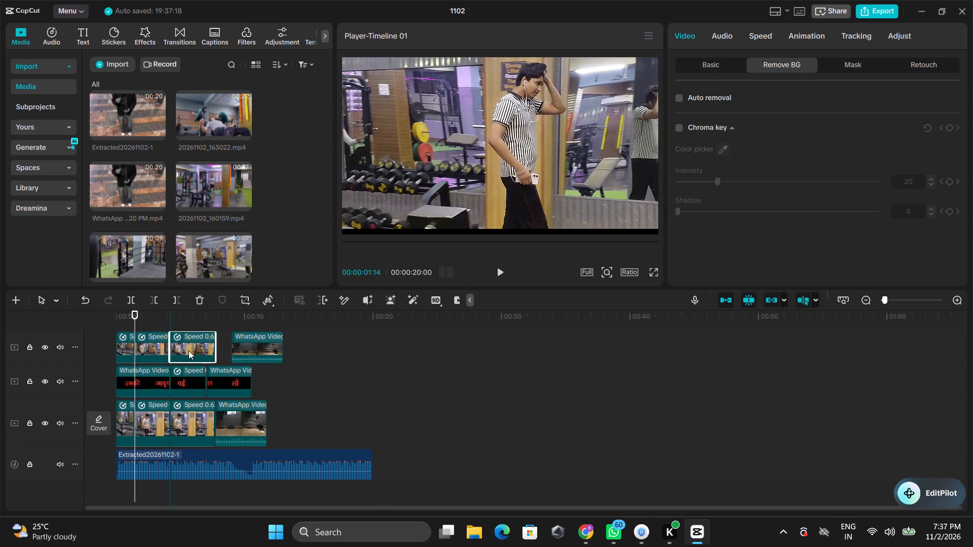
drag(189, 350, 190, 350)
drag(256, 350, 245, 351)
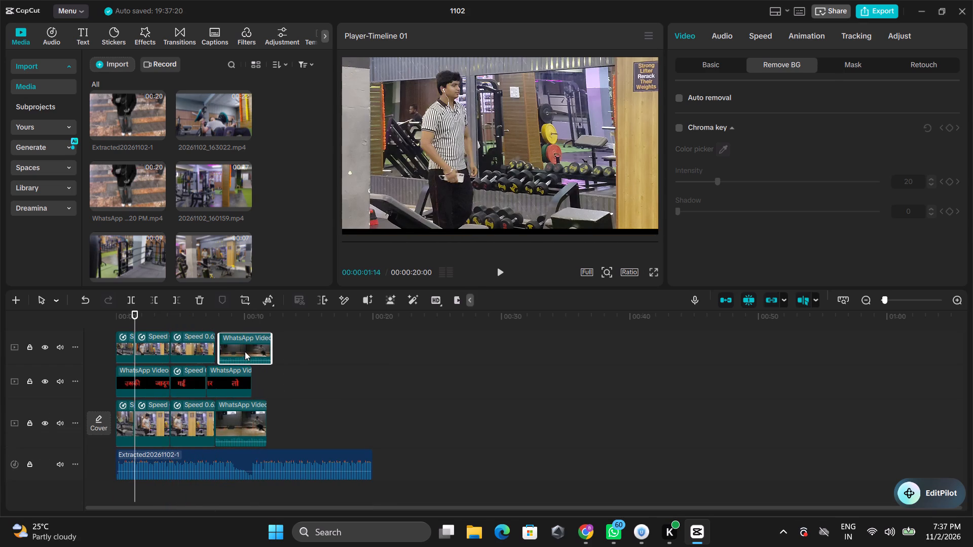
drag(245, 351, 240, 352)
click(288, 367)
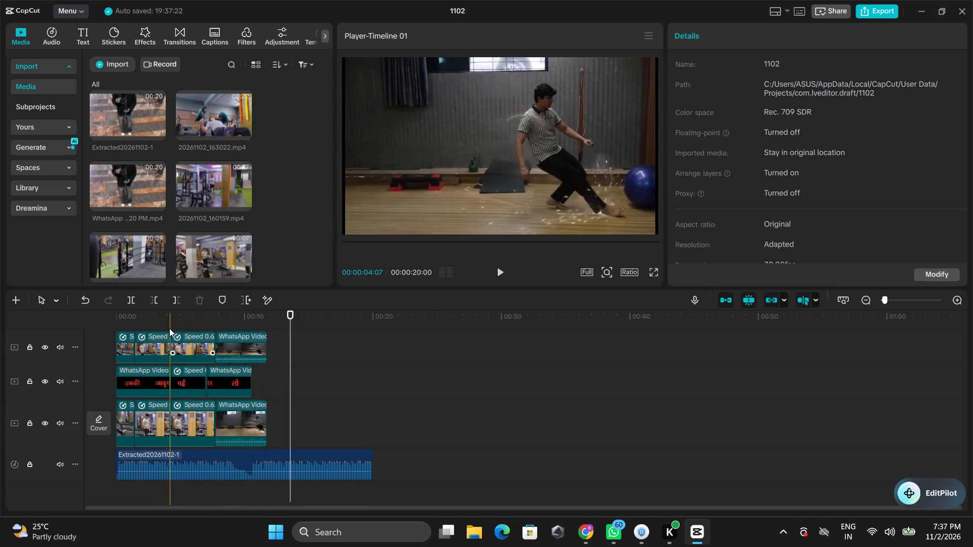
Play the opening of the timeline from the start to check the layered footage copies against the originals.
drag(288, 316, 119, 336)
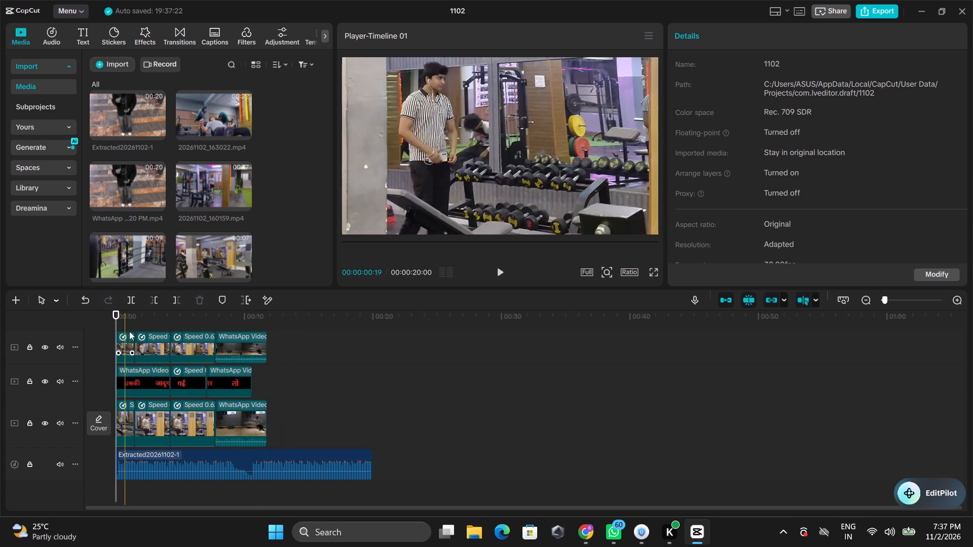
key(space)
key(space)
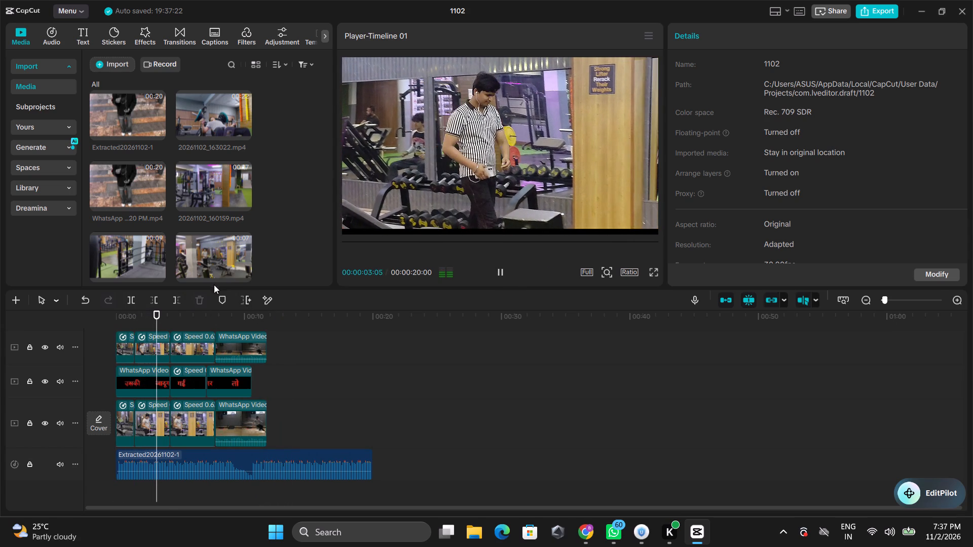
drag(157, 311, 116, 332)
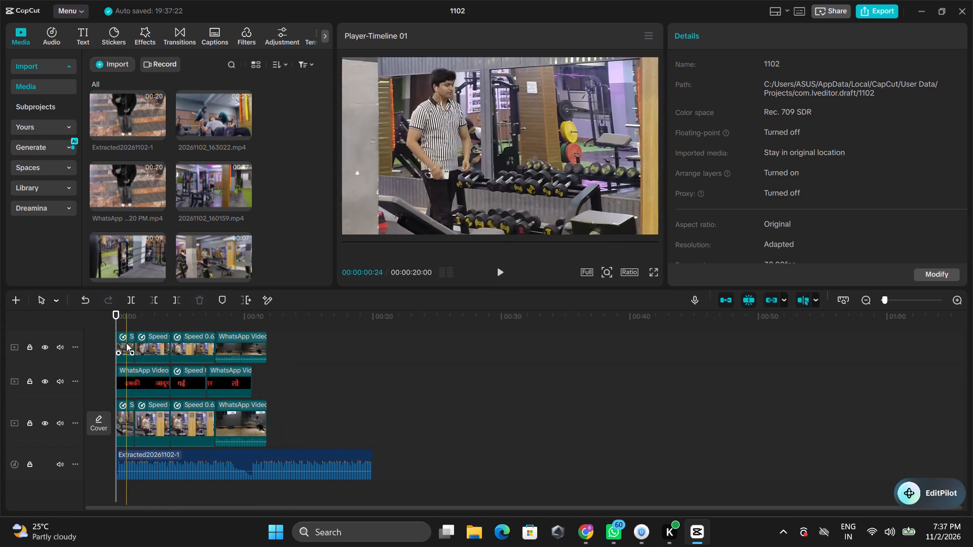
click(133, 344)
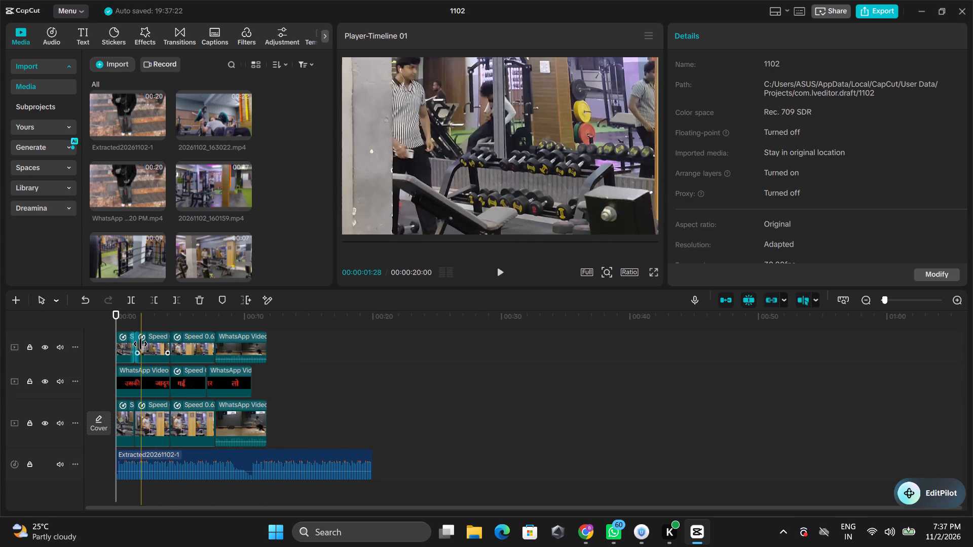
click(136, 345)
click(136, 345)
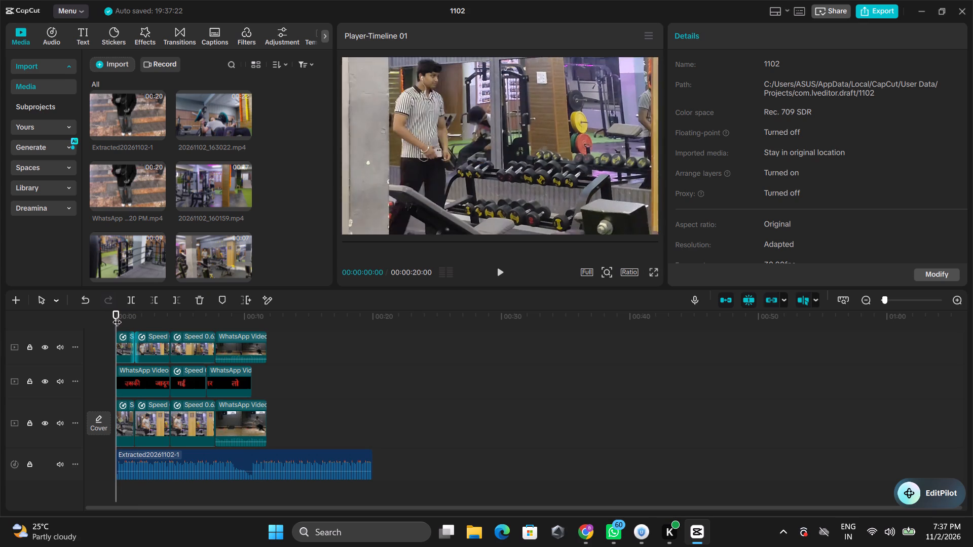
Turn on automatic background removal for each of the four copied clips on the track above the lyrics.
click(125, 345)
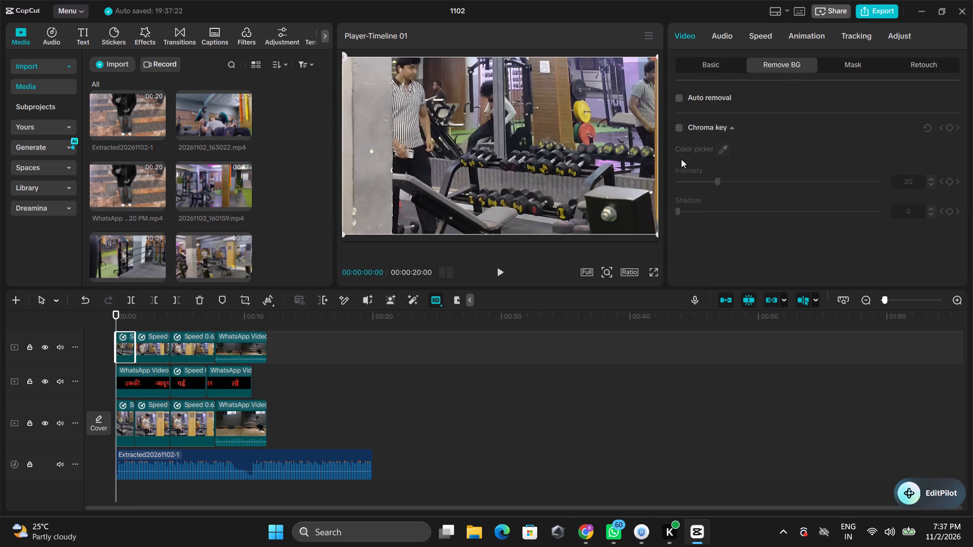
click(681, 99)
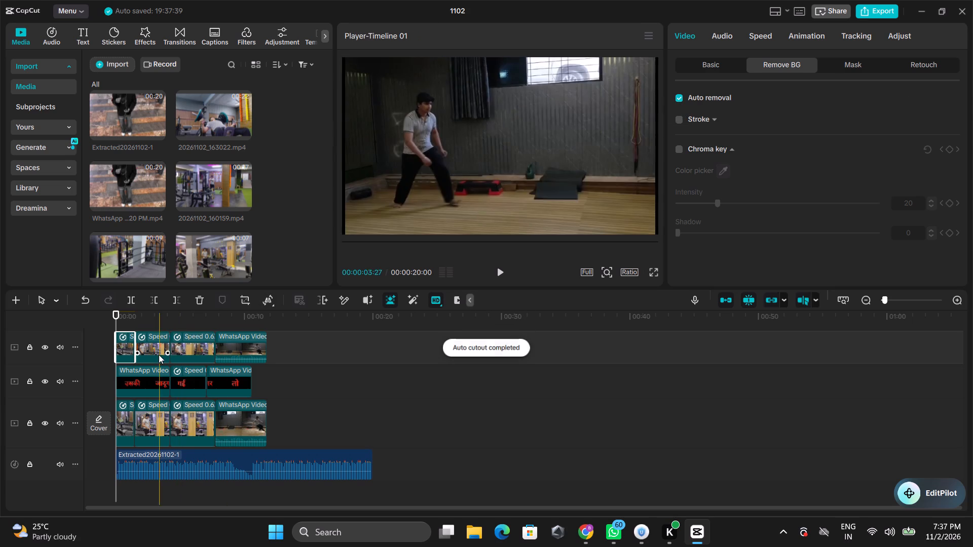
click(151, 356)
click(680, 101)
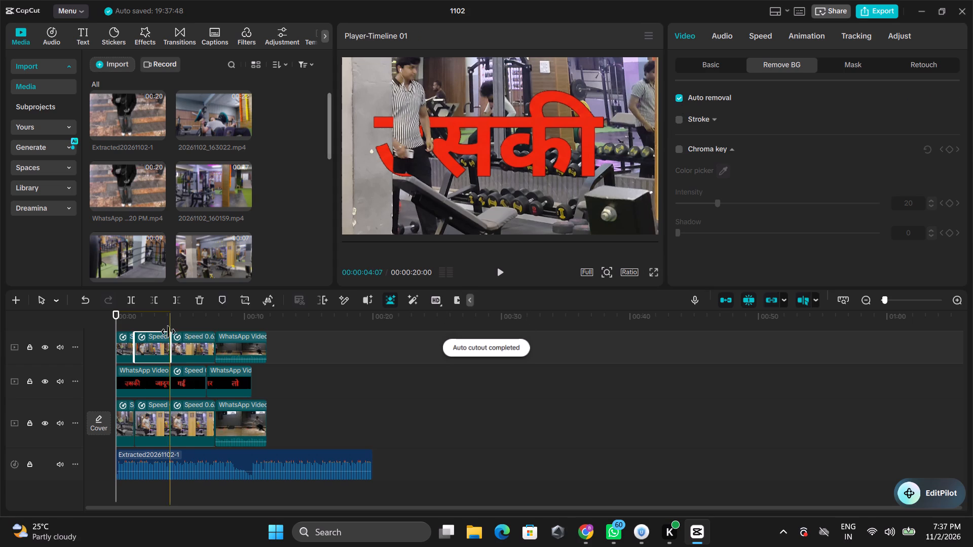
click(181, 348)
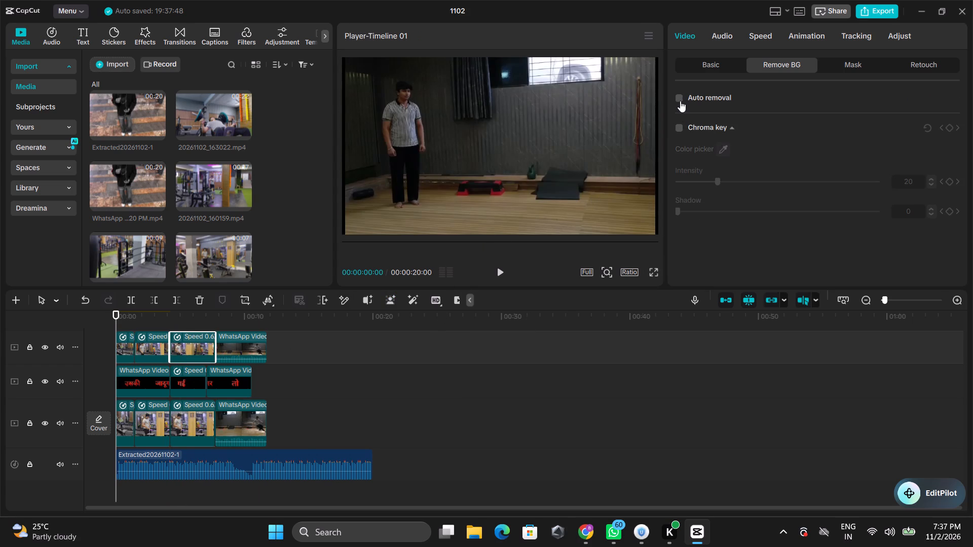
click(680, 101)
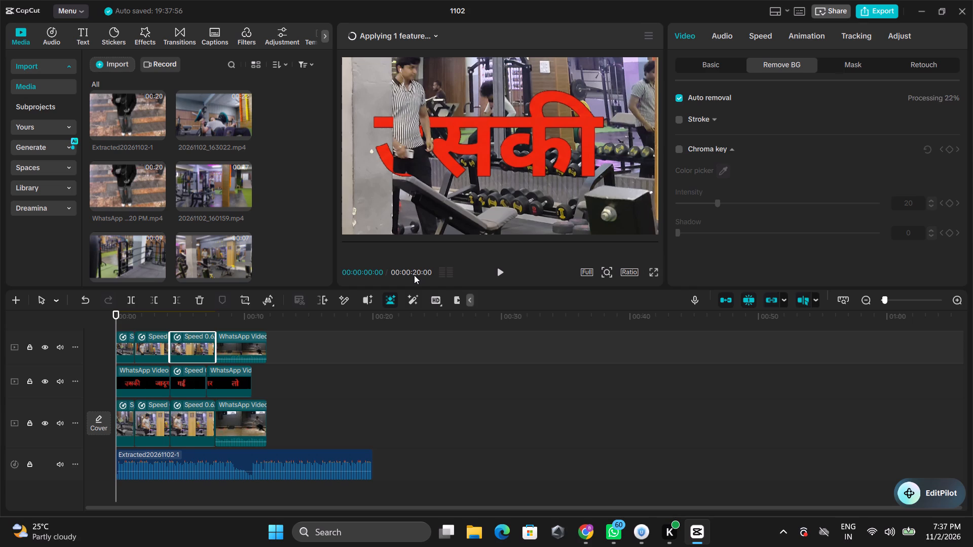
click(254, 335)
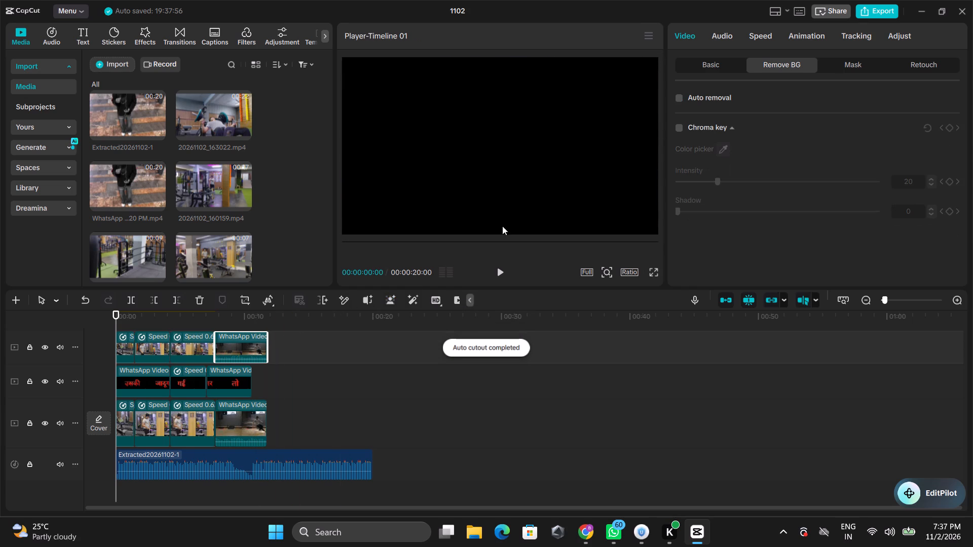
click(678, 96)
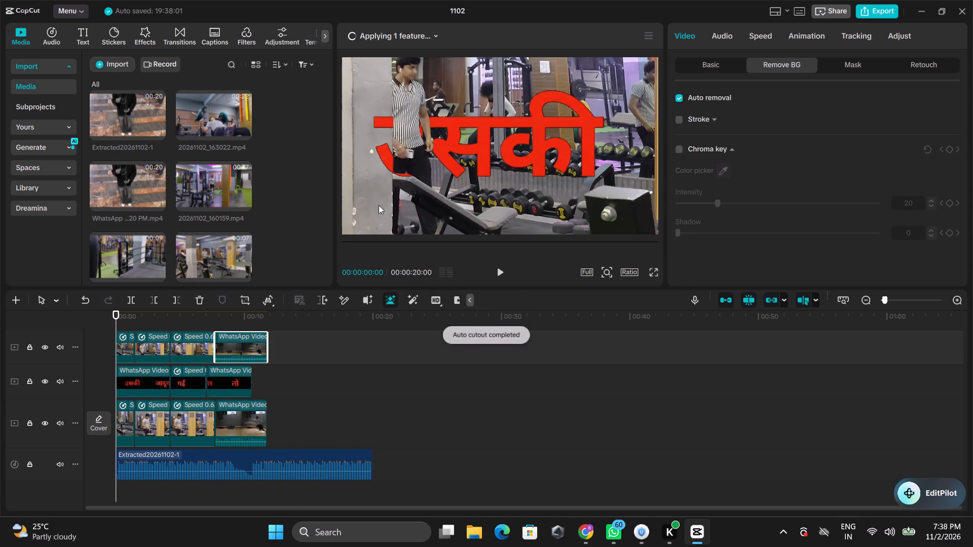
Play the whole timeline from the start to check how the lyrics sit behind the cut-out person.
drag(114, 313, 107, 314)
key(space)
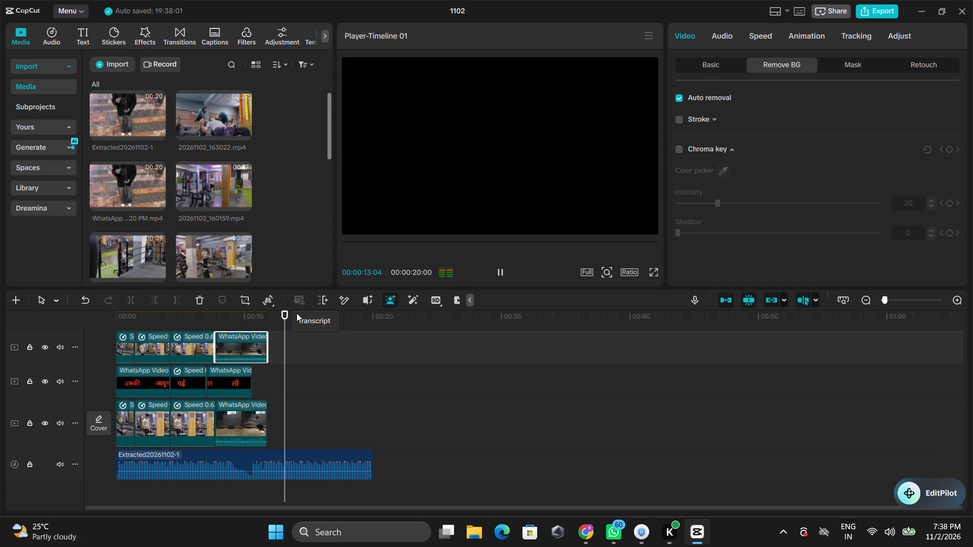
drag(287, 316, 99, 335)
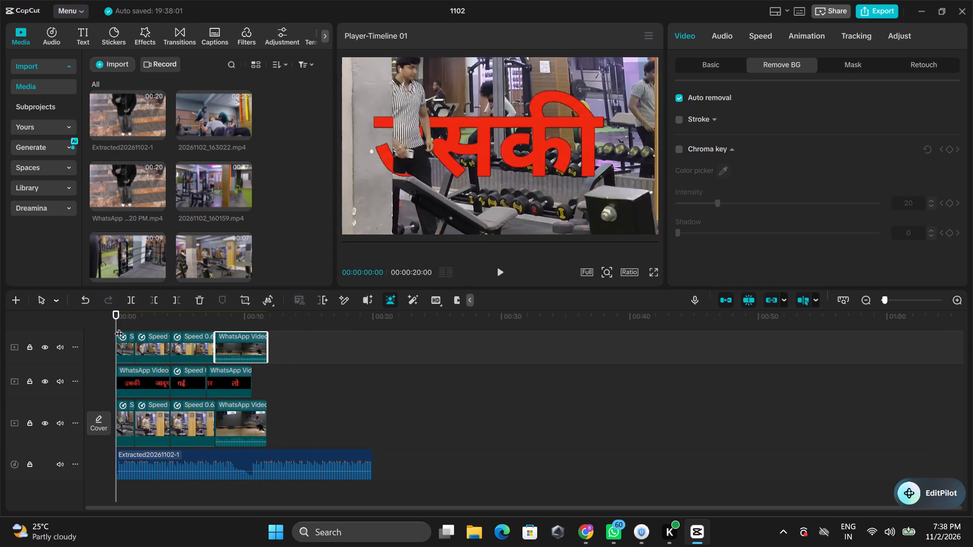
key(space)
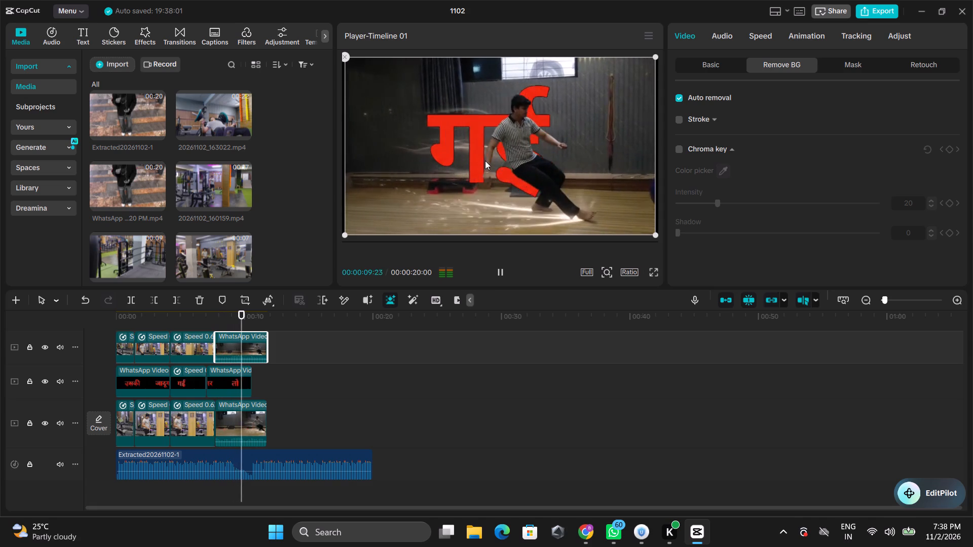
key(space)
key(space)
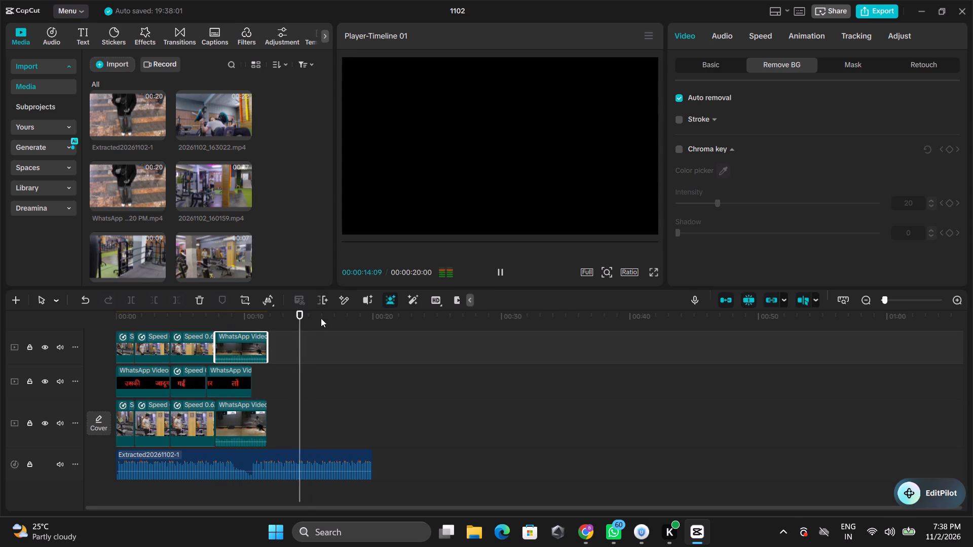
Replay from the gym clips through the final WhatsApp video clip to check the lyrics against the footage.
drag(319, 321, 184, 356)
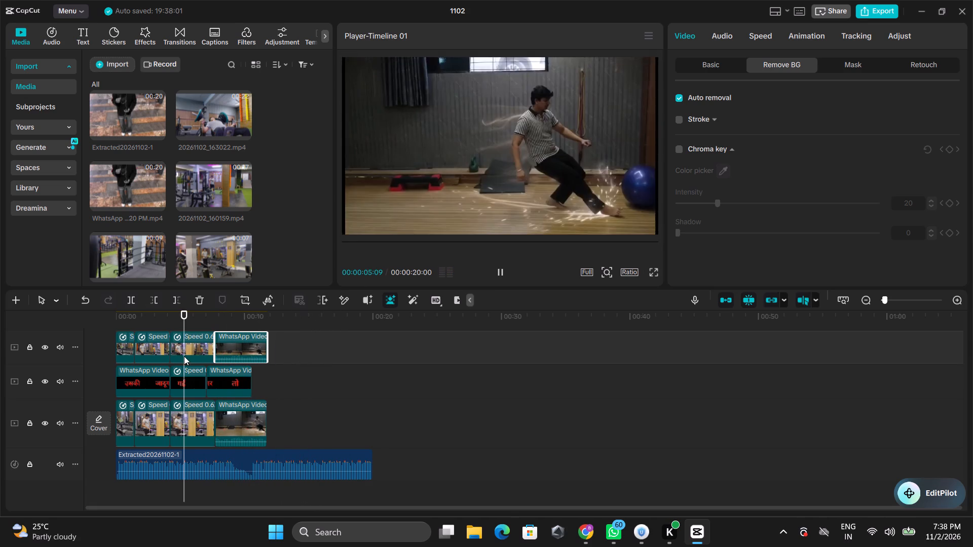
key(space)
key(space)
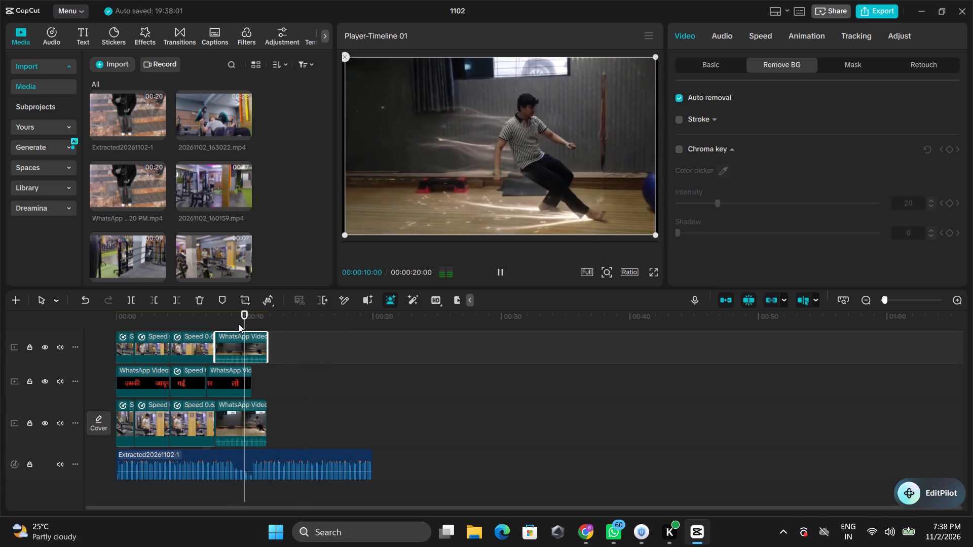
drag(252, 317, 164, 349)
key(space)
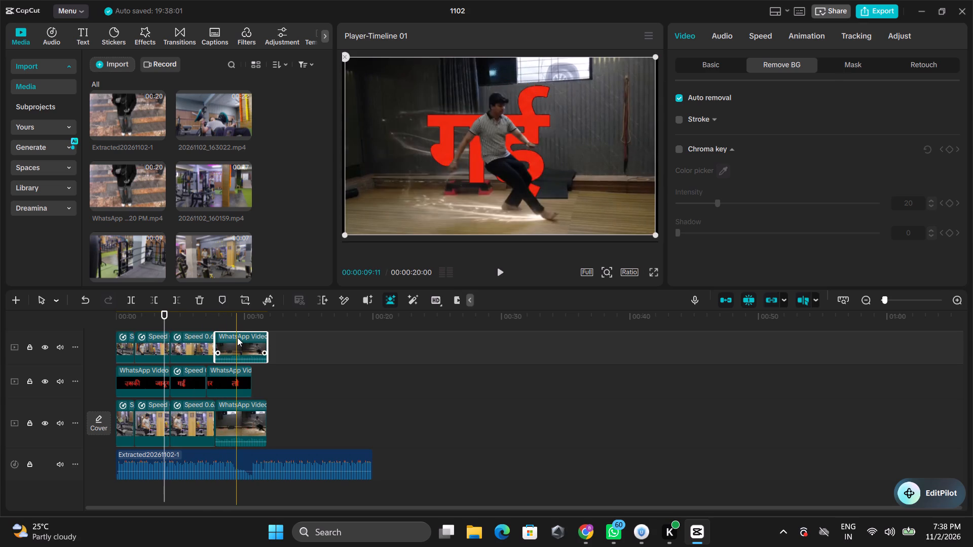
key(space)
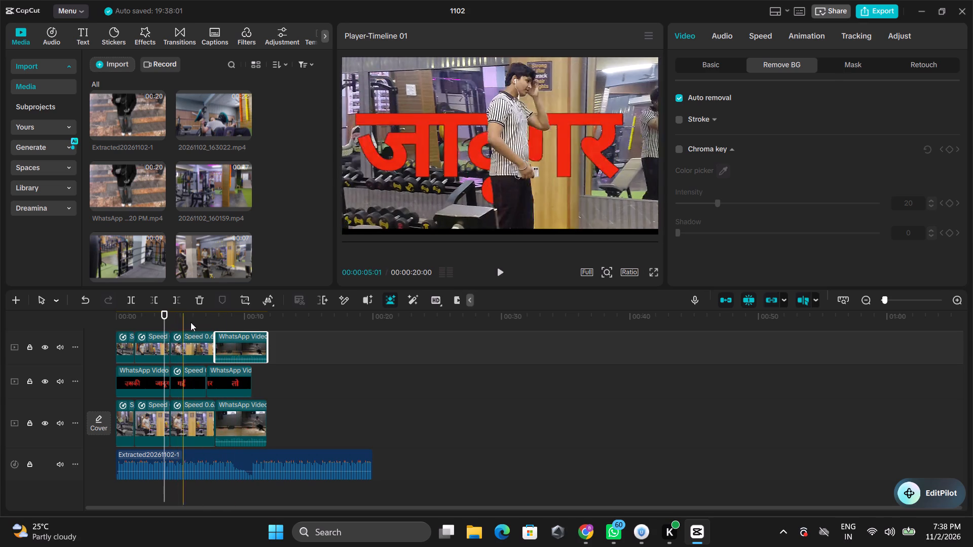
click(495, 273)
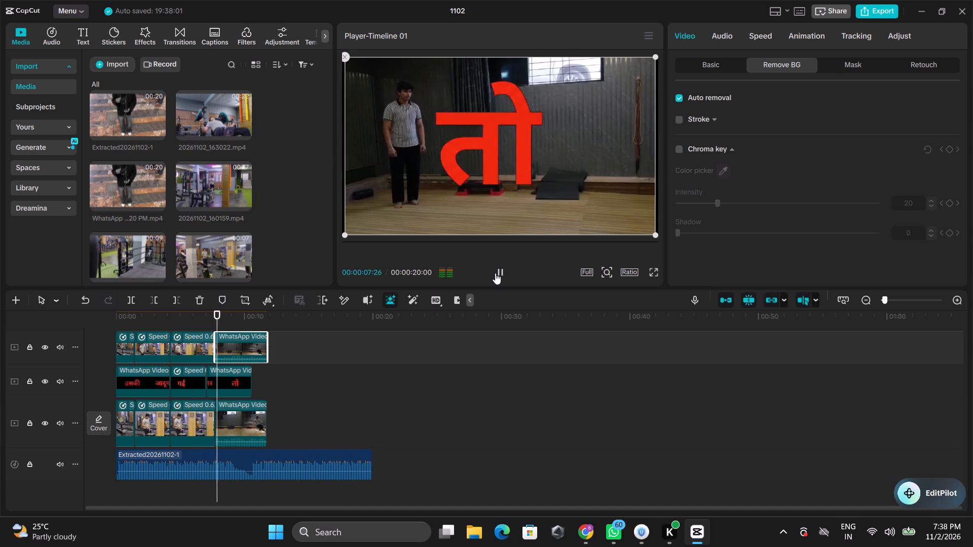
key(space)
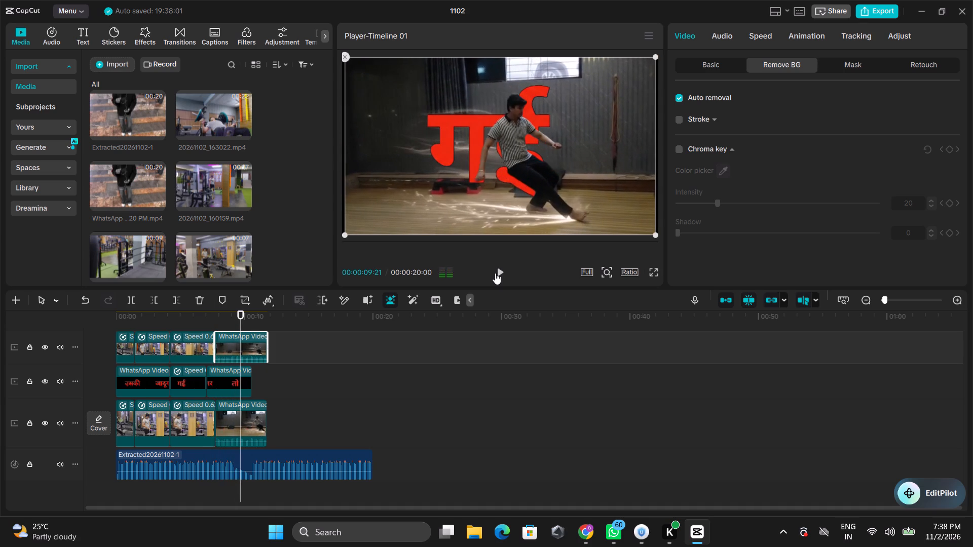
key(space)
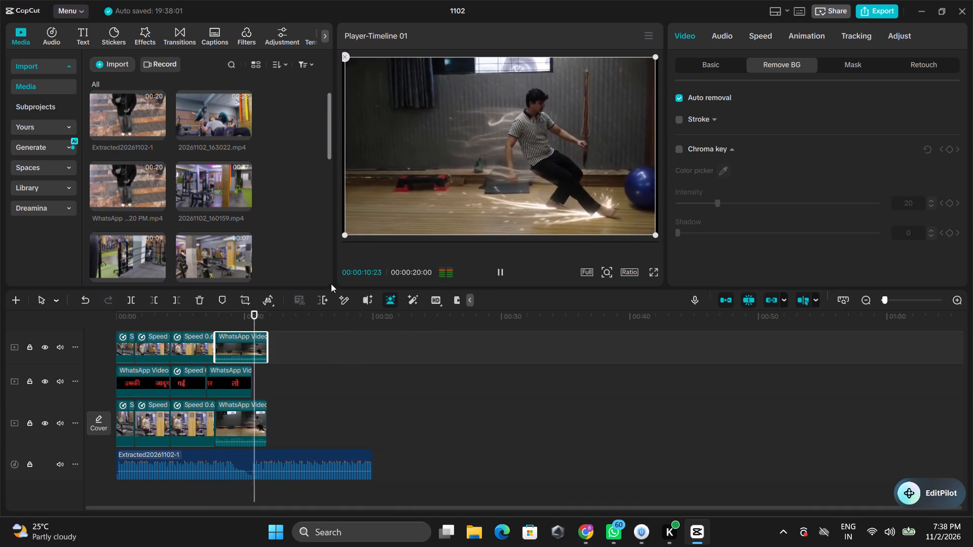
key(space)
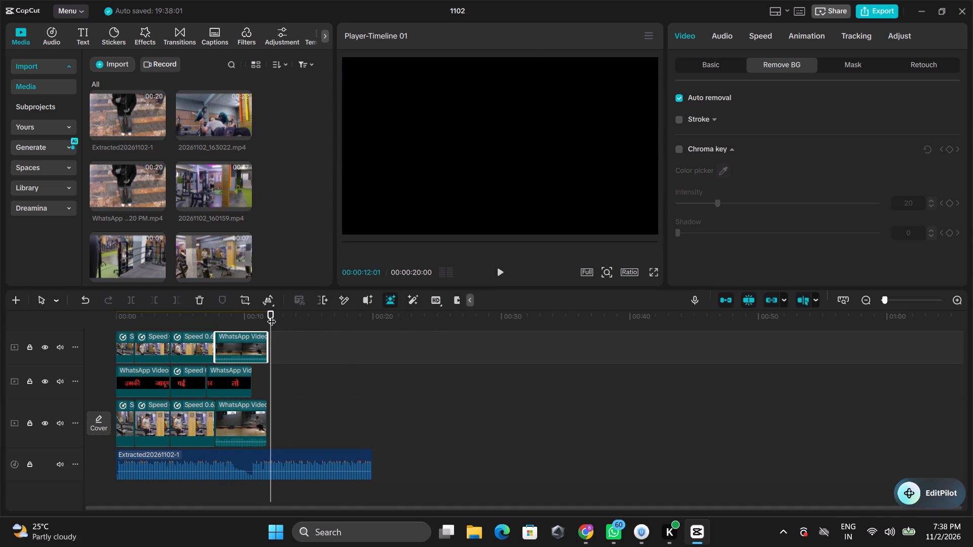
Replay the final WhatsApp video clip to check the timing of its action against the song and lyrics.
drag(272, 315, 235, 335)
click(230, 337)
key(space)
key(space)
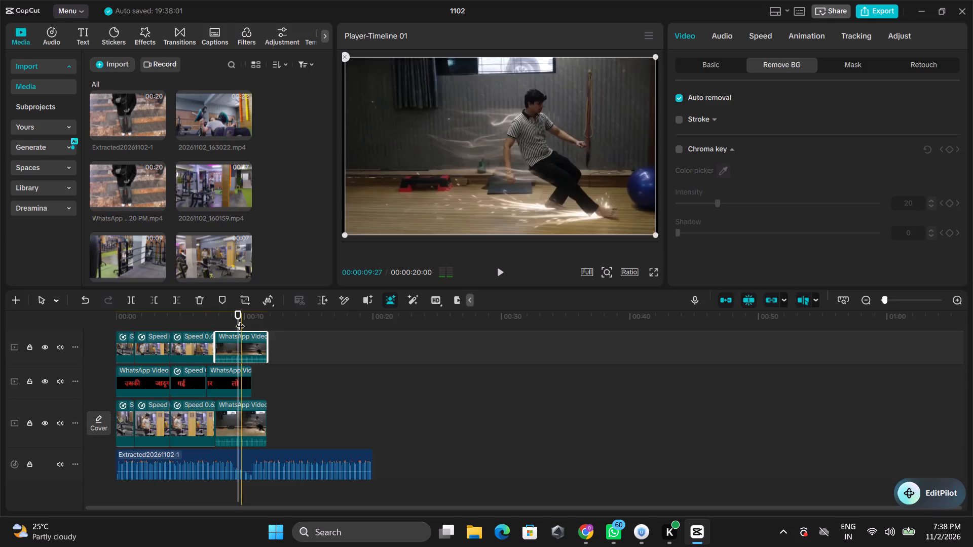
drag(237, 316, 207, 334)
key(space)
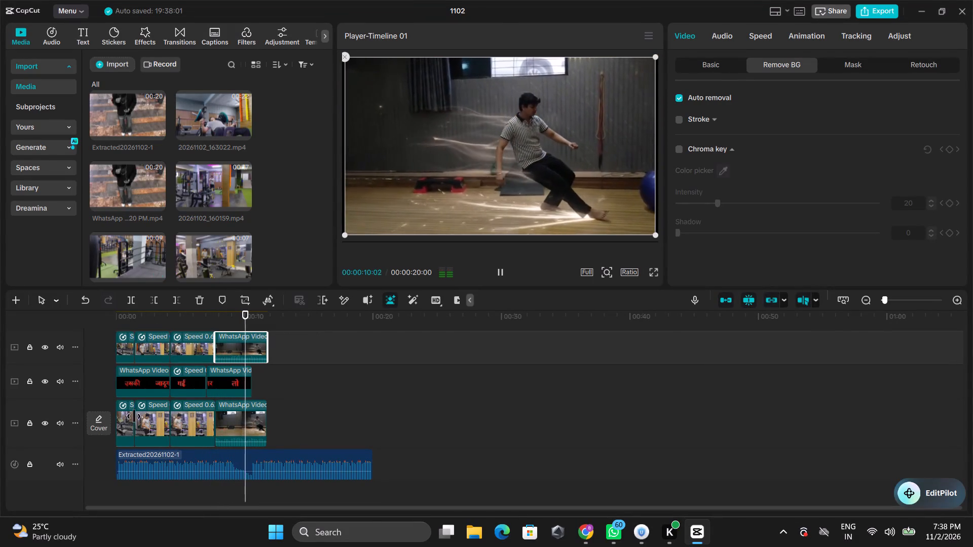
click(217, 356)
click(229, 354)
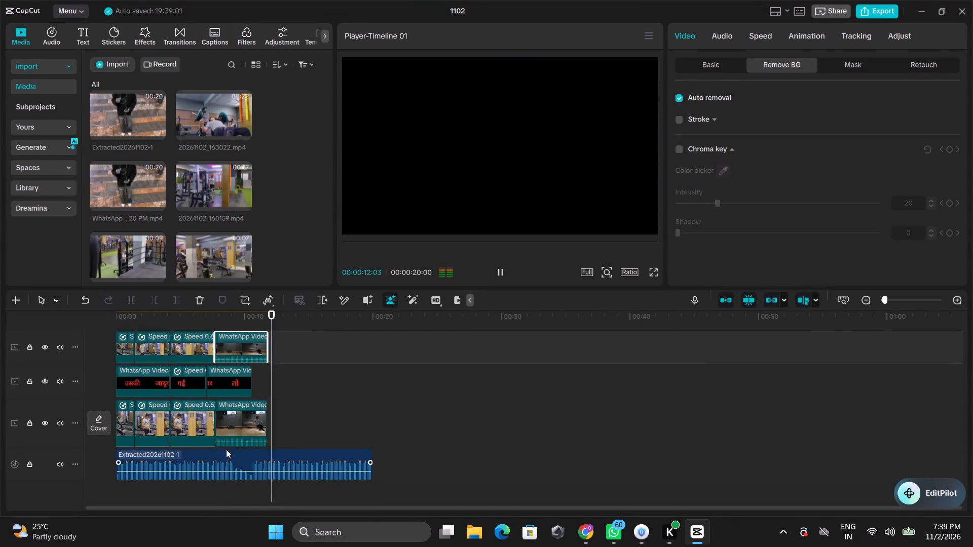
Trim the start of the copied final WhatsApp video clip on the top track to 00:00:08:12.
drag(287, 311, 243, 329)
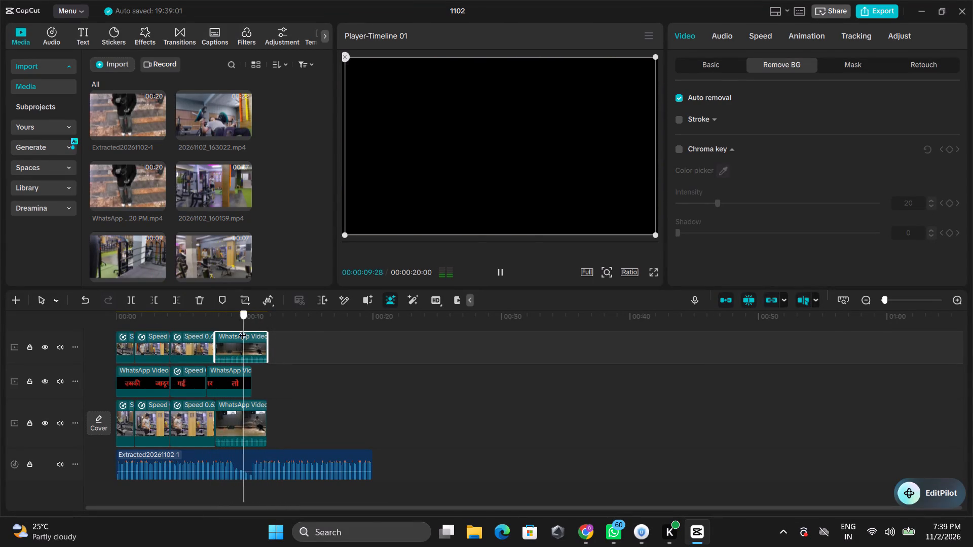
drag(243, 329, 220, 338)
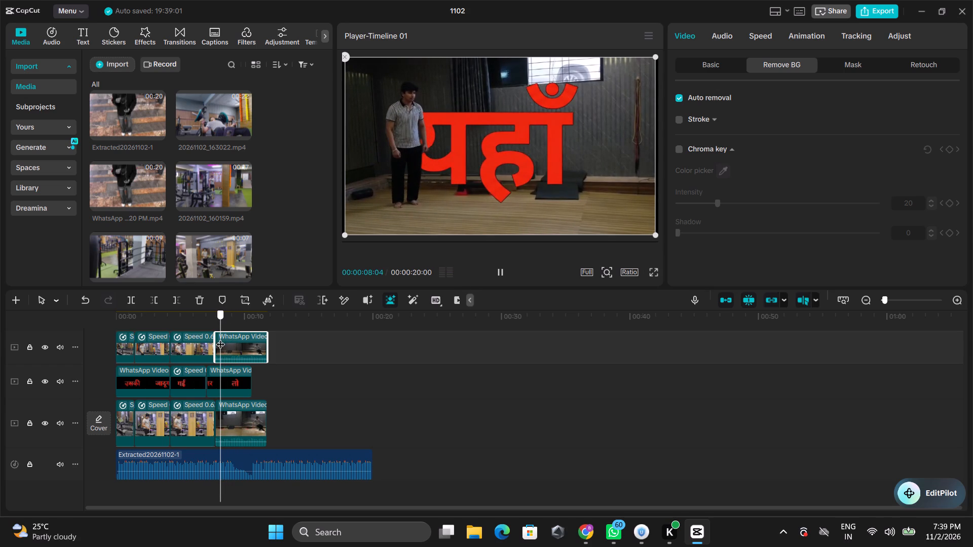
drag(220, 338, 224, 336)
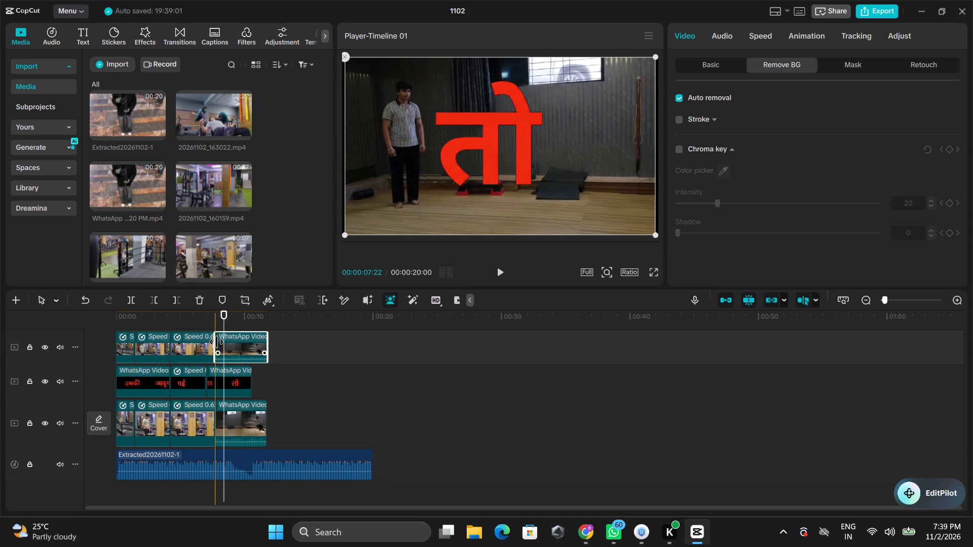
click(216, 342)
drag(215, 343, 219, 343)
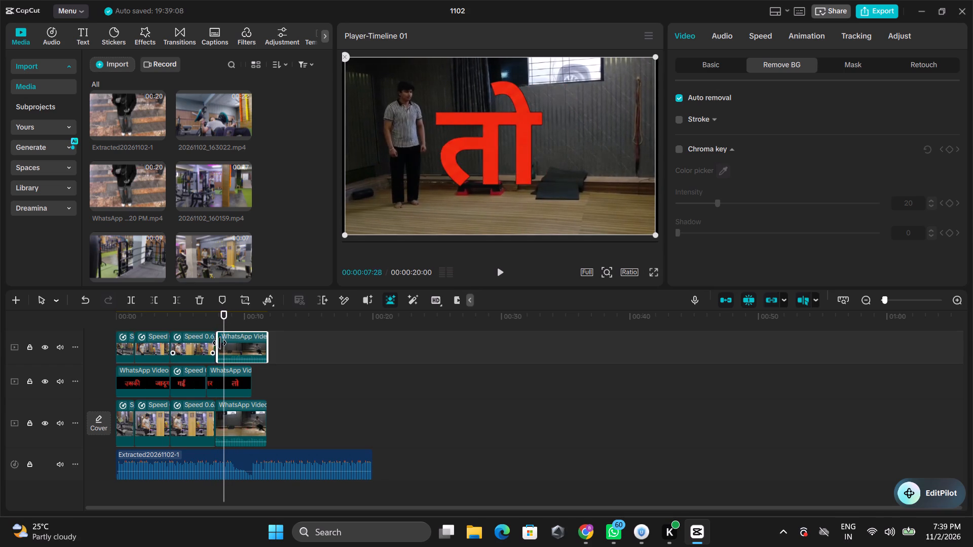
drag(219, 343, 224, 343)
Trim the start of the original final WhatsApp video clip on the main track to the same point, 00:00:08:12.
click(220, 427)
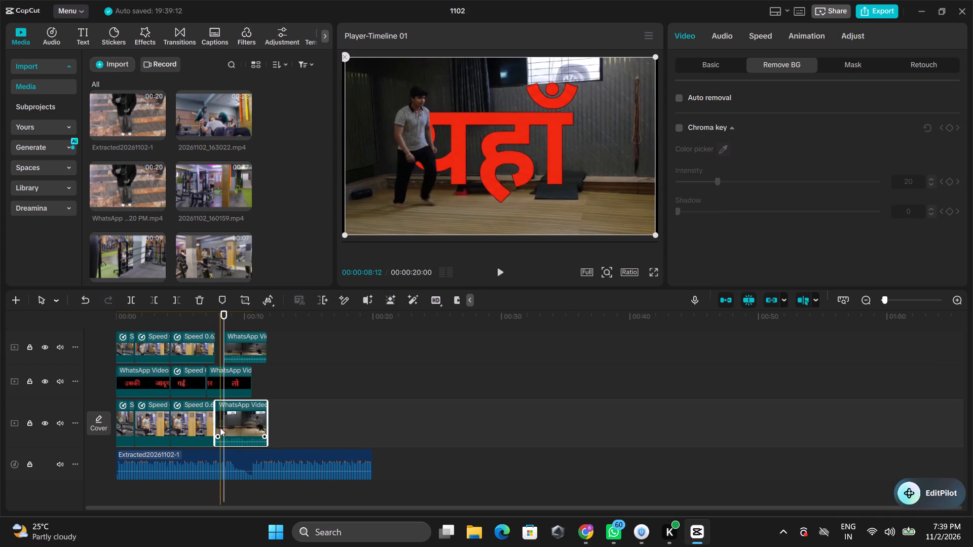
drag(217, 425, 222, 423)
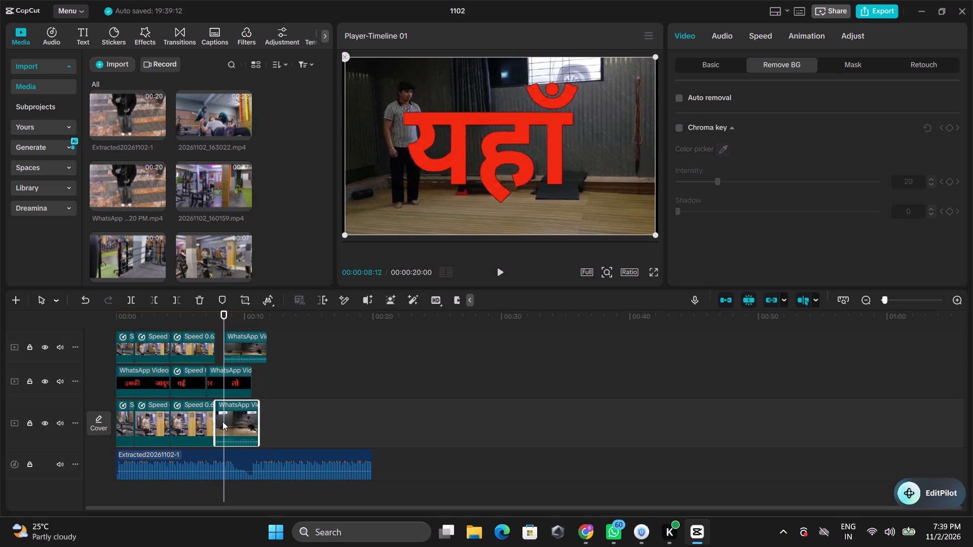
Move the trimmed copy on the top track back against the third copy, aligned with its original on the main track.
click(229, 350)
drag(237, 349, 234, 353)
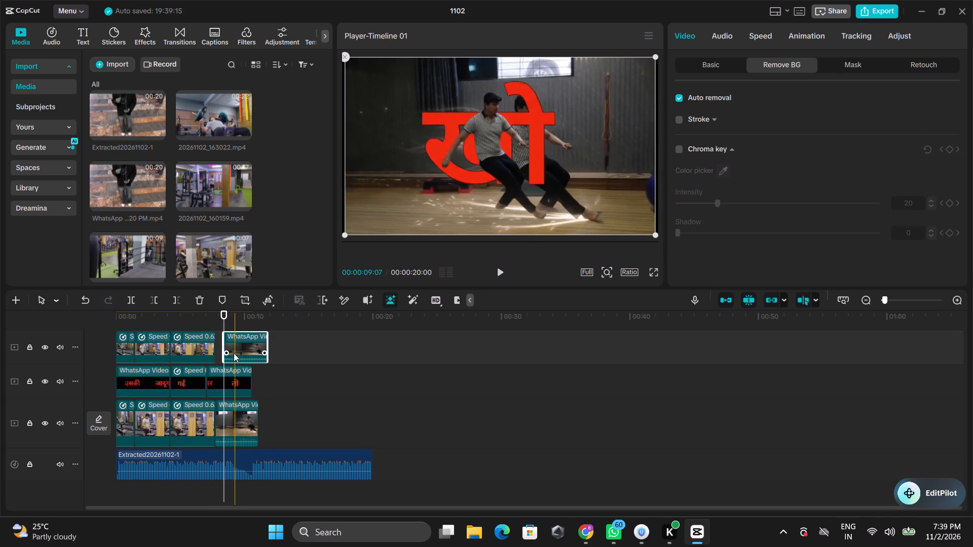
drag(234, 353, 232, 351)
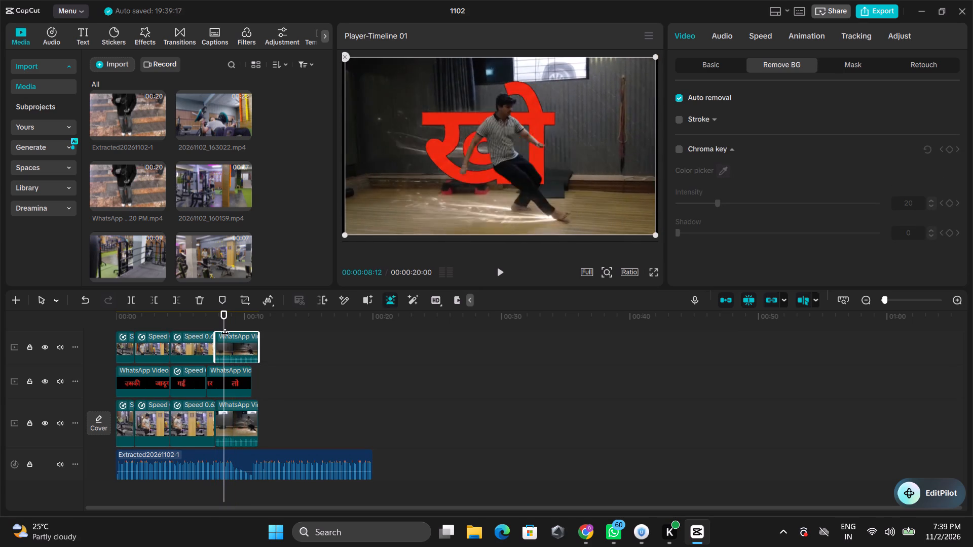
Play the whole edit from the start to check the retimed final clip against the lyrics and song.
drag(224, 318, 107, 355)
key(space)
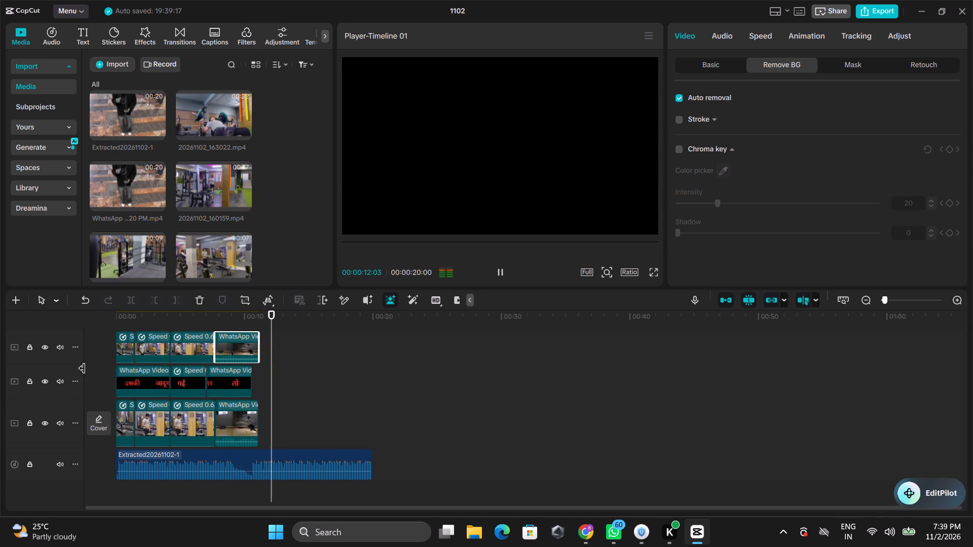
Trim the end of the copied final WhatsApp video clip on the top track to where the lyrics end.
drag(286, 311, 257, 325)
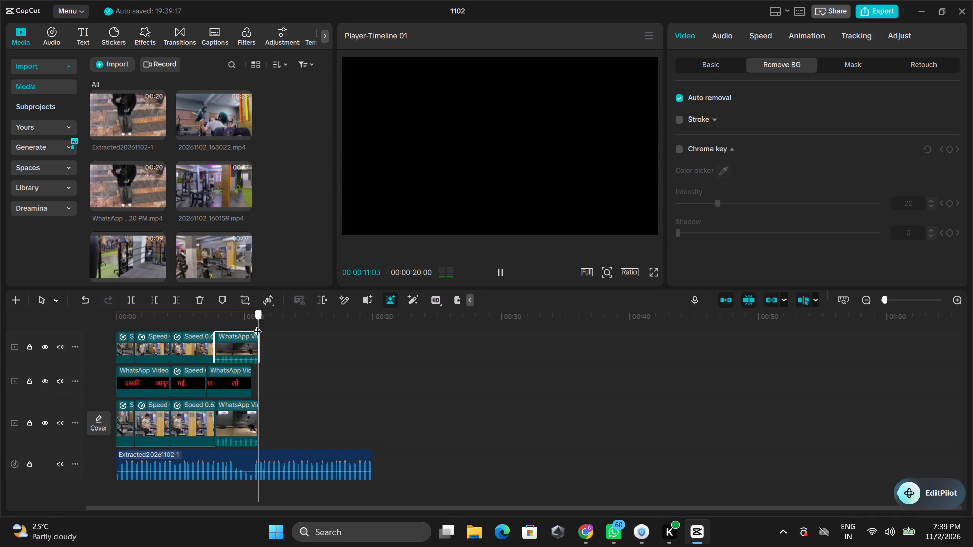
drag(257, 325, 251, 330)
click(257, 341)
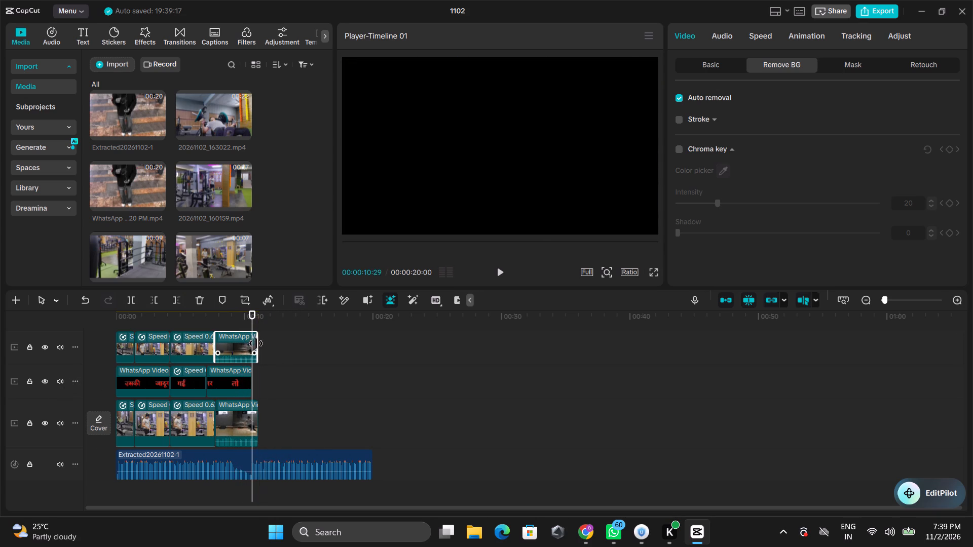
Trim the end of the original final WhatsApp video clip on the main track to the same point, 00:00:10:18.
click(253, 420)
drag(257, 418, 256, 419)
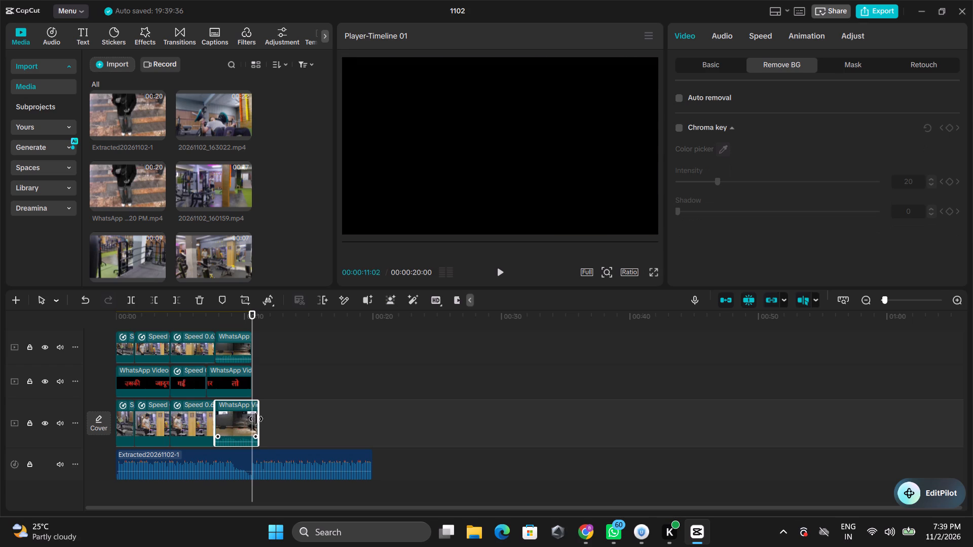
drag(256, 419, 253, 420)
Replay the opening lyric clips from the start to review the edit, and return the playhead to 00:00:00:00.
drag(258, 310, 40, 358)
key(space)
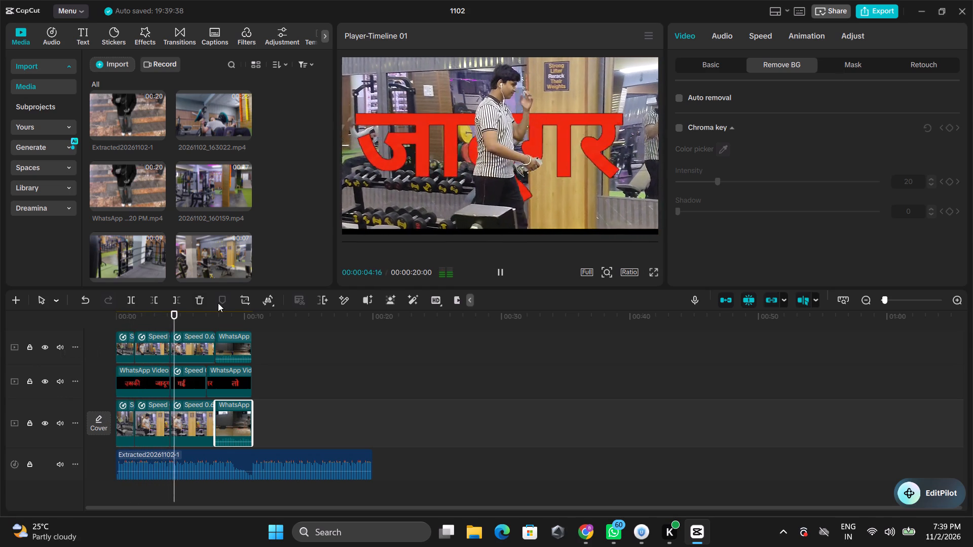
drag(180, 314, 78, 335)
Select the first clip's copy on the top track and look through the featured filters for a suitable look.
click(133, 348)
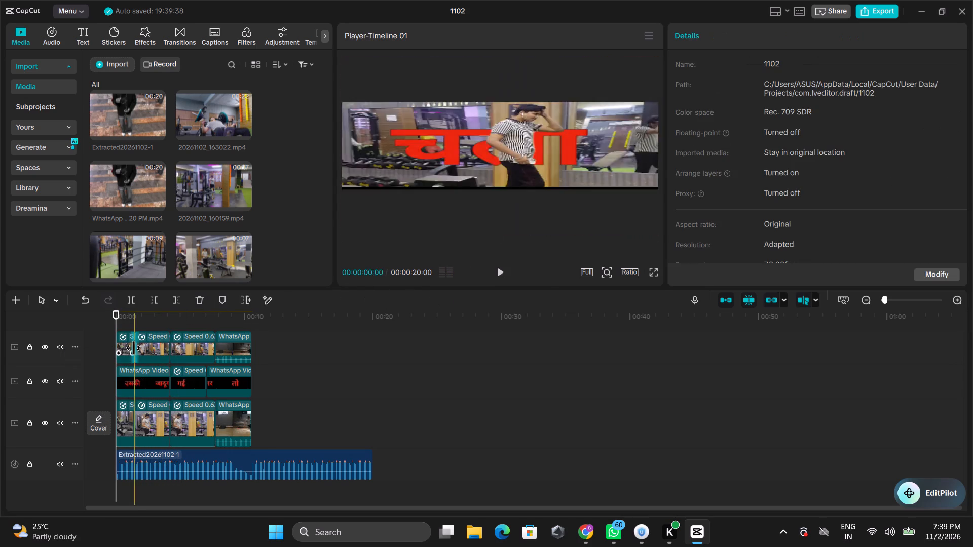
click(129, 349)
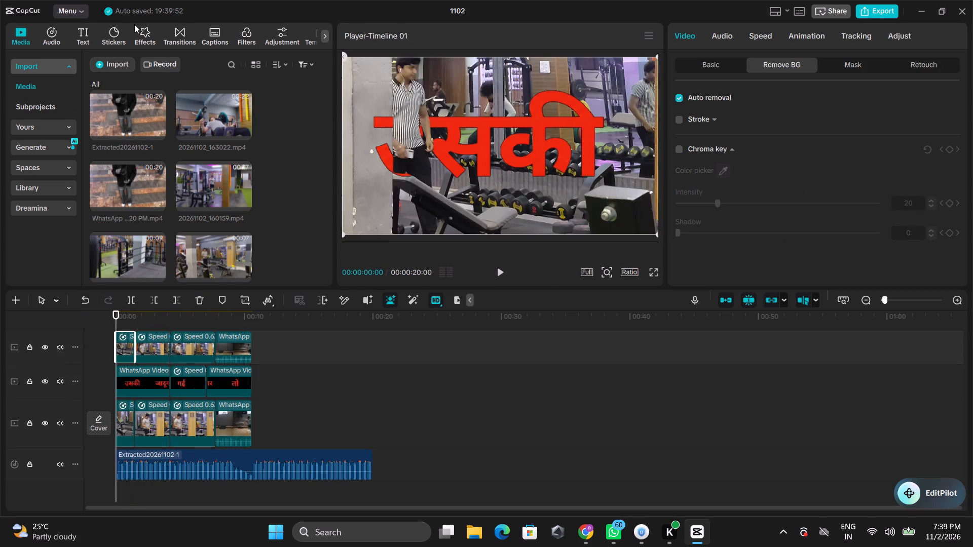
click(151, 37)
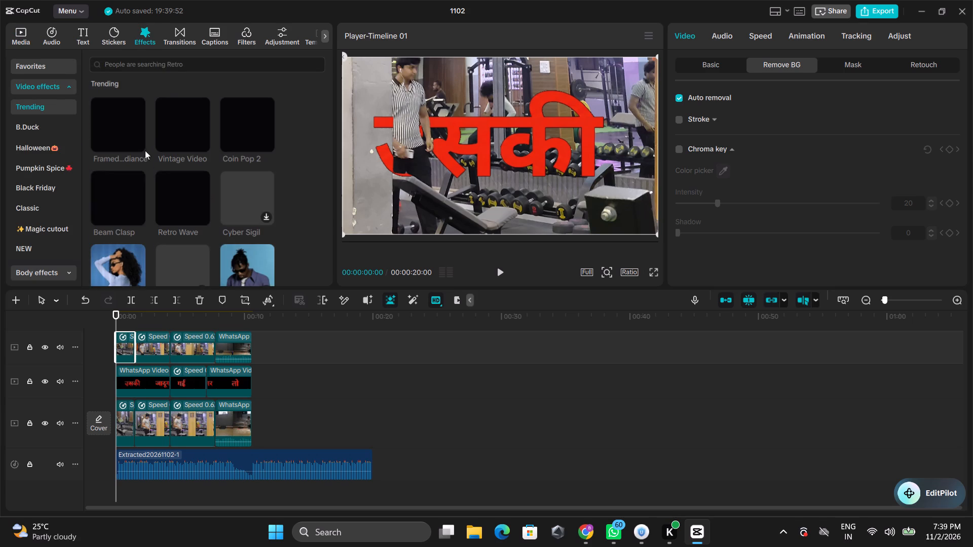
click(245, 34)
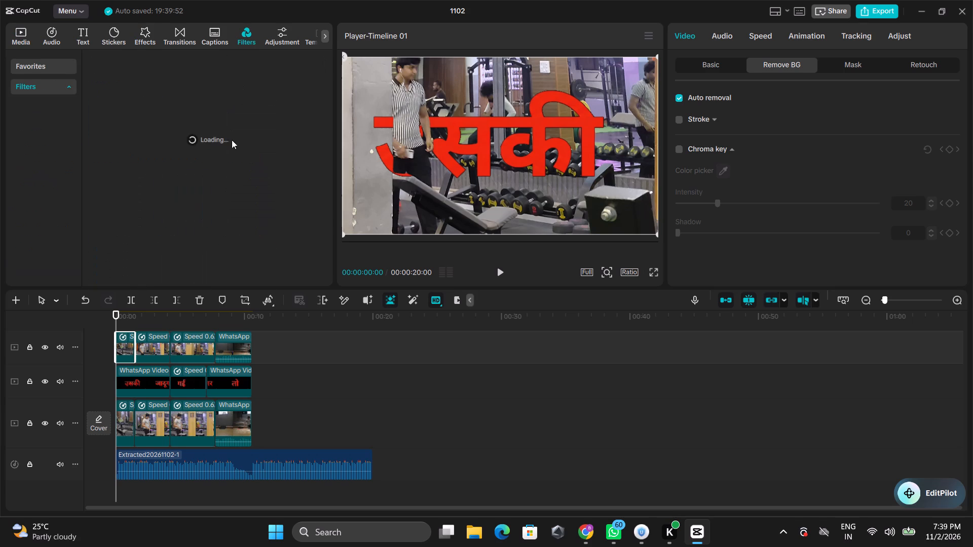
scroll(168, 136, down, 2)
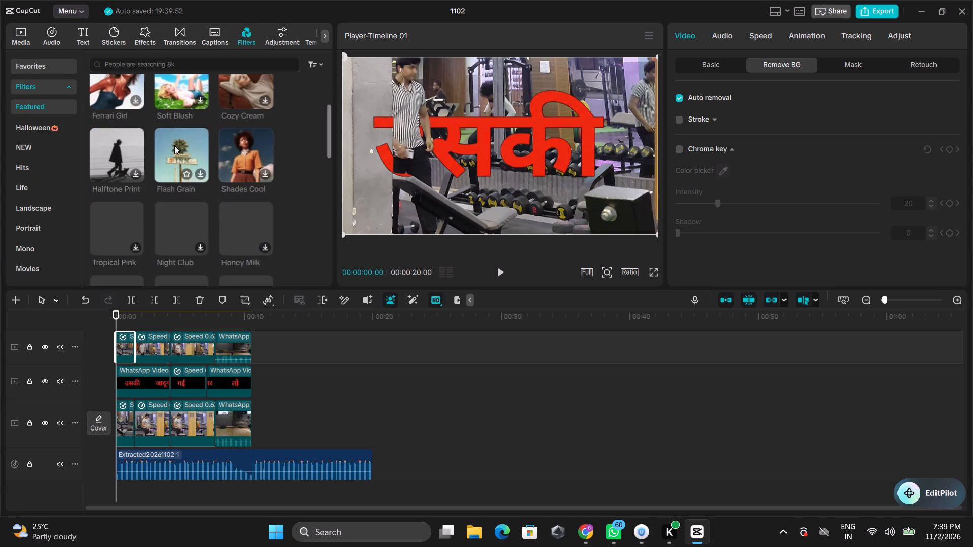
scroll(191, 168, down, 5)
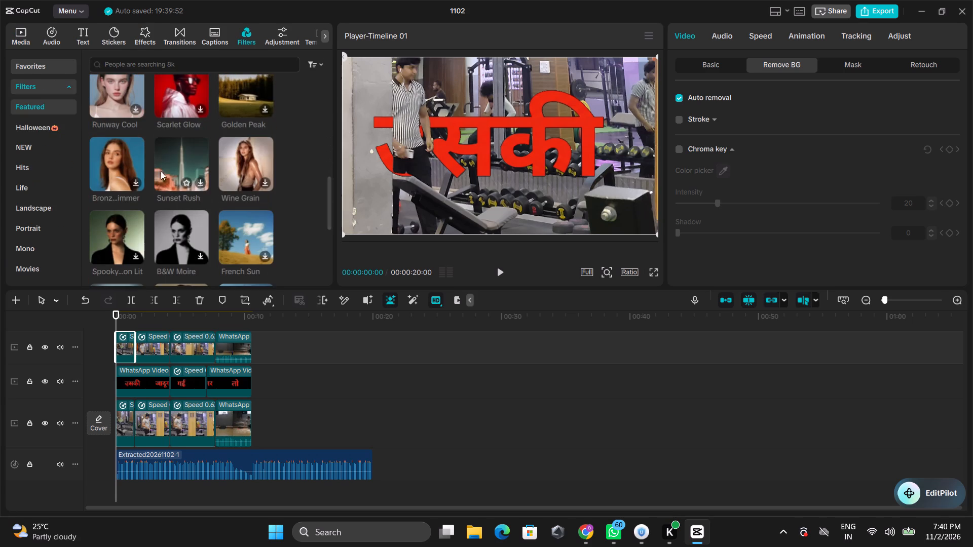
scroll(162, 176, down, 3)
scroll(166, 181, up, 1)
scroll(169, 183, down, 4)
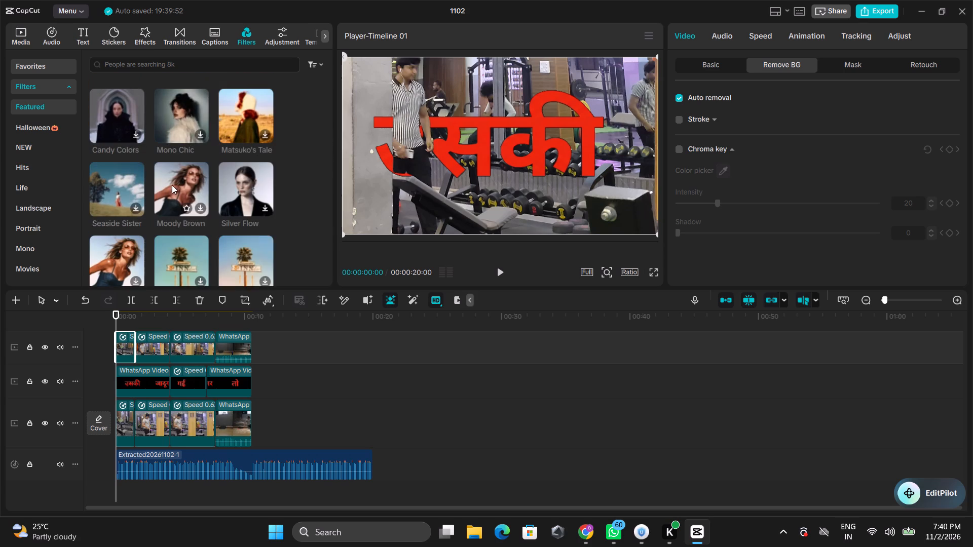
scroll(172, 185, down, 6)
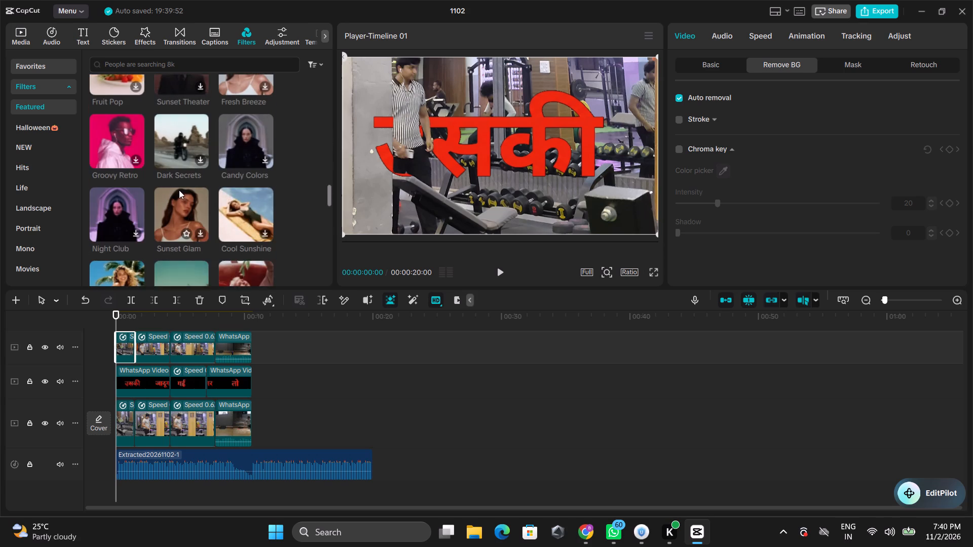
scroll(182, 189, down, 2)
scroll(187, 188, up, 1)
scroll(187, 188, down, 5)
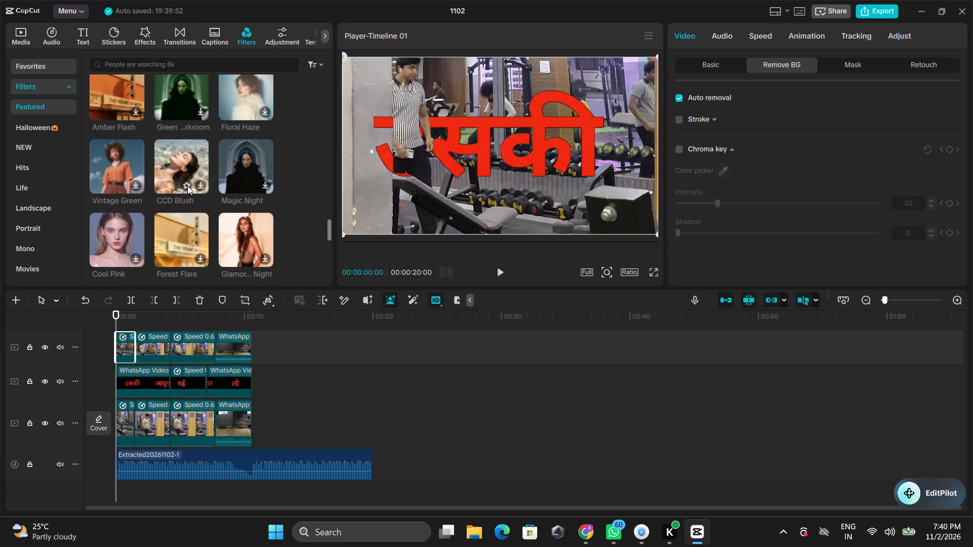
scroll(181, 191, up, 8)
Search the filters for "black white" and preview the first BW 3 filter.
click(200, 62)
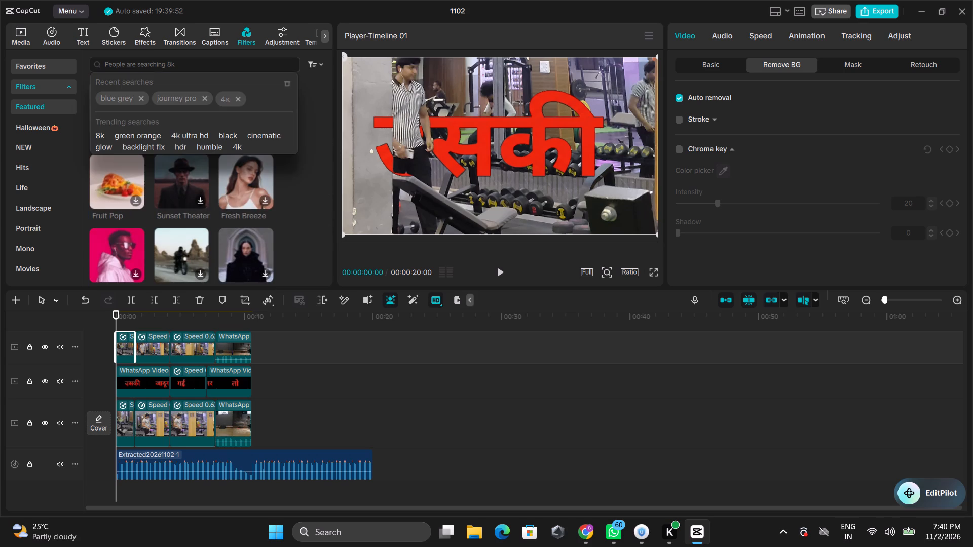
text(black white)
key(Return)
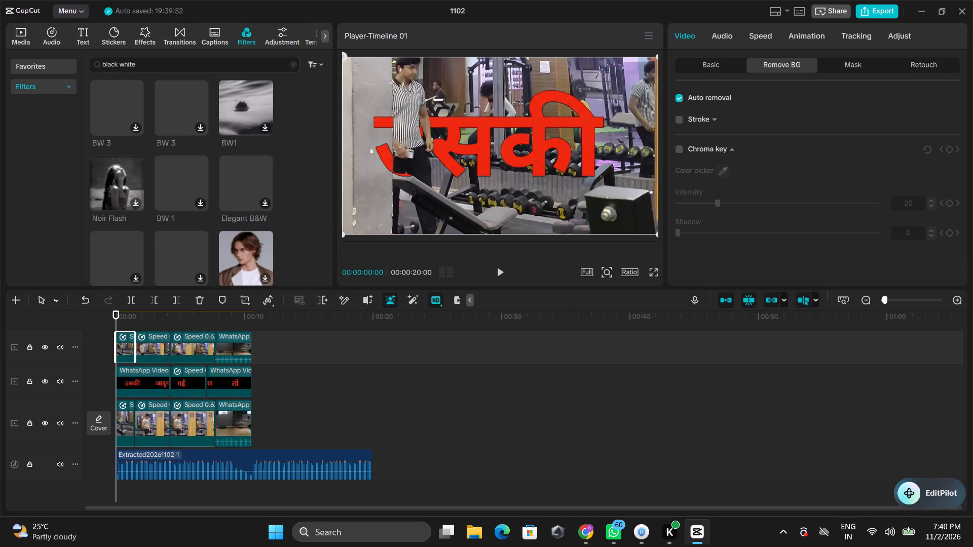
click(122, 105)
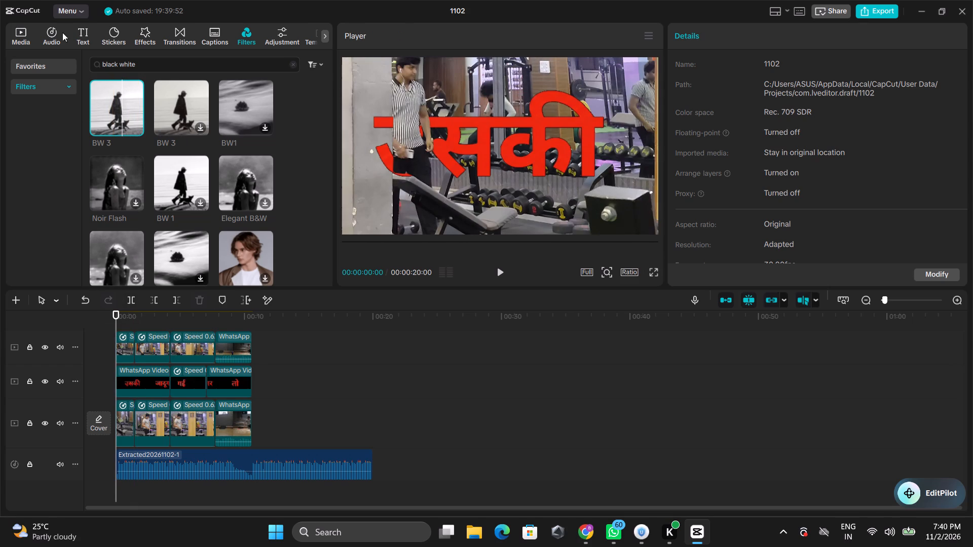
Search the video effects for "black white".
click(142, 36)
click(155, 60)
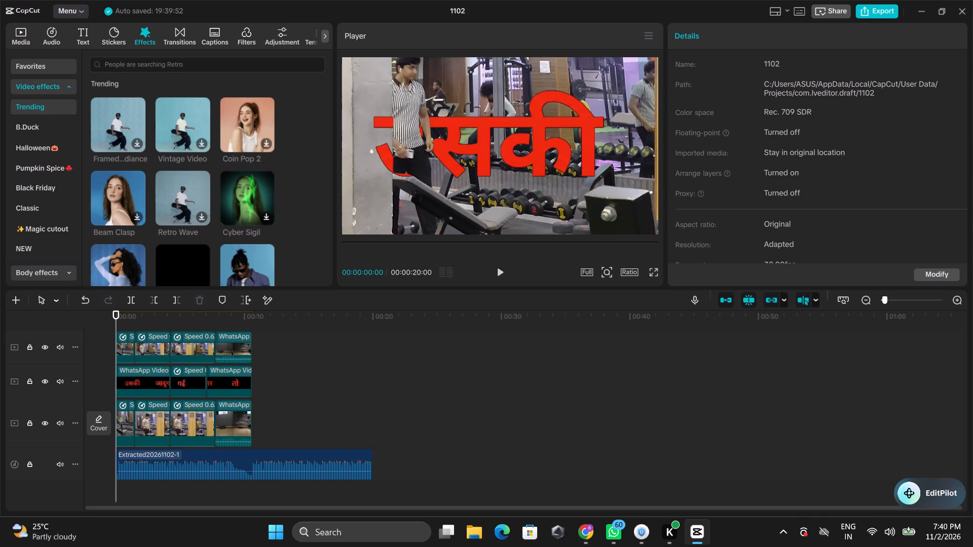
text(clack)
key(space)
key(BackSpace)
key(BackSpace)
key(BackSpace)
key(BackSpace)
key(BackSpace)
key(BackSpace)
key(BackSpace)
key(BackSpace)
key(BackSpace)
key(BackSpace)
key(BackSpace)
key(BackSpace)
key(BackSpace)
key(BackSpace)
key(BackSpace)
text(black white)
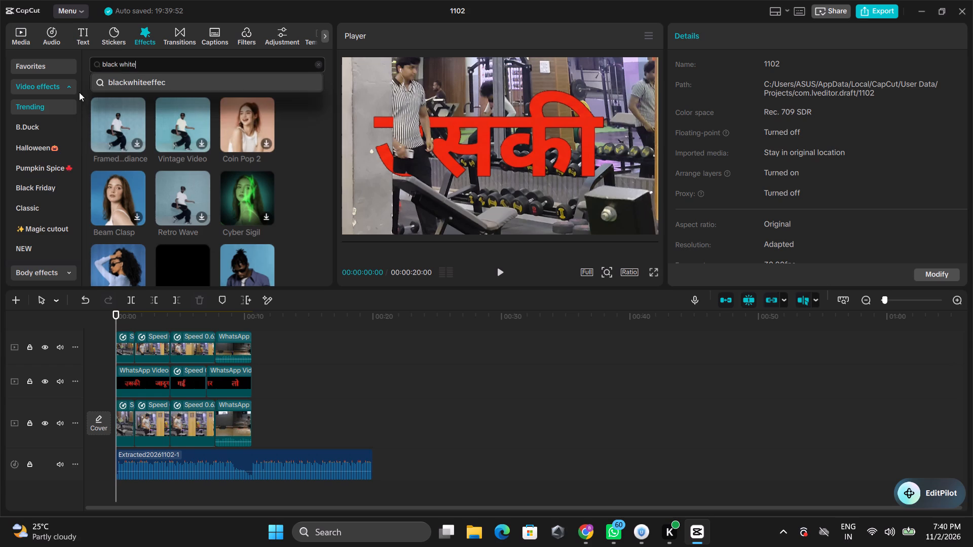
key(Return)
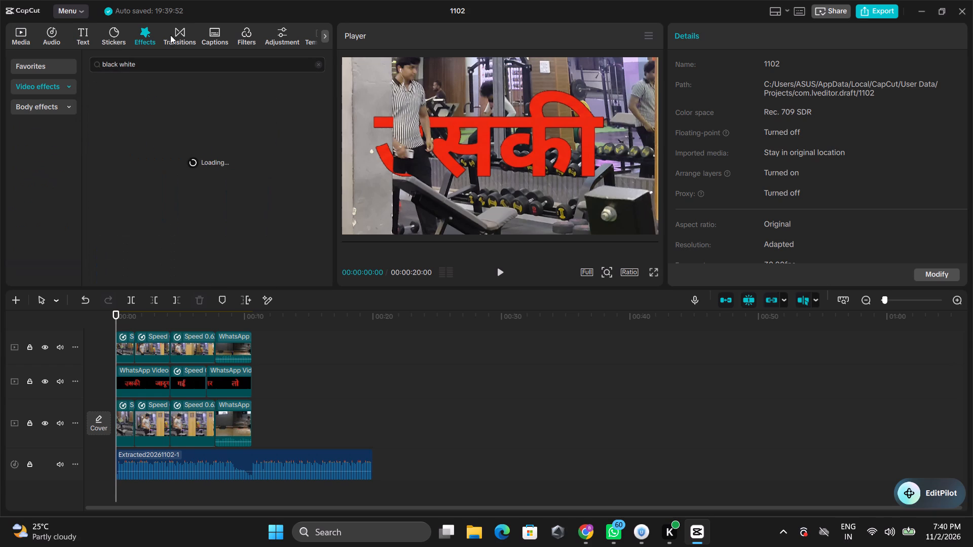